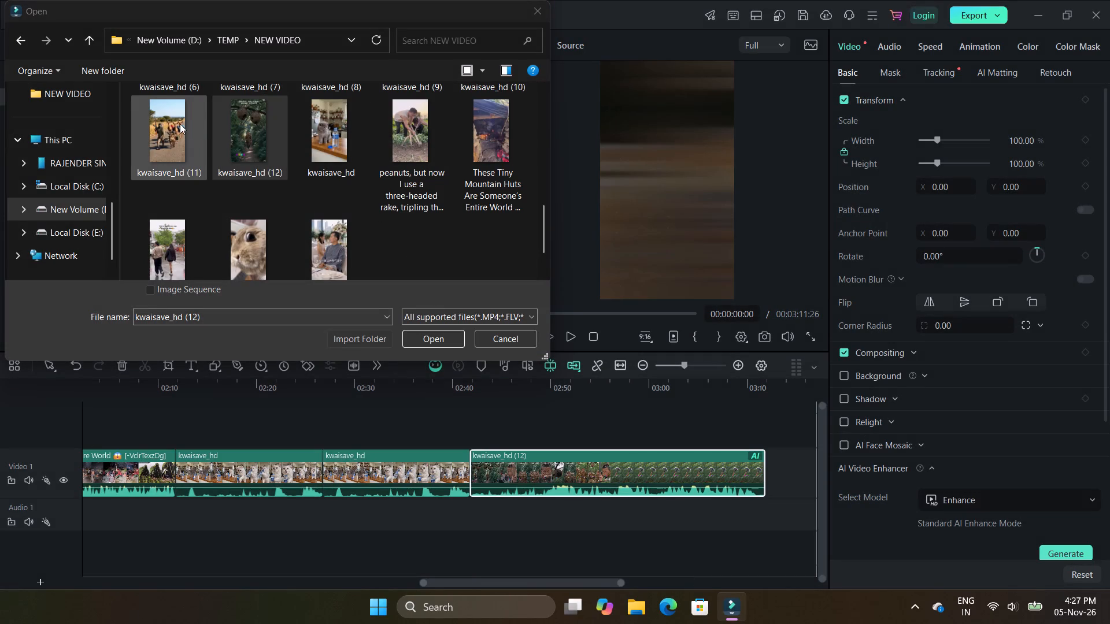
Add the kwaisave_hd (11) video to the Video 1 track directly after the kwaisave_hd (12) clip.
left_click_drag(176, 123, 720, 416)
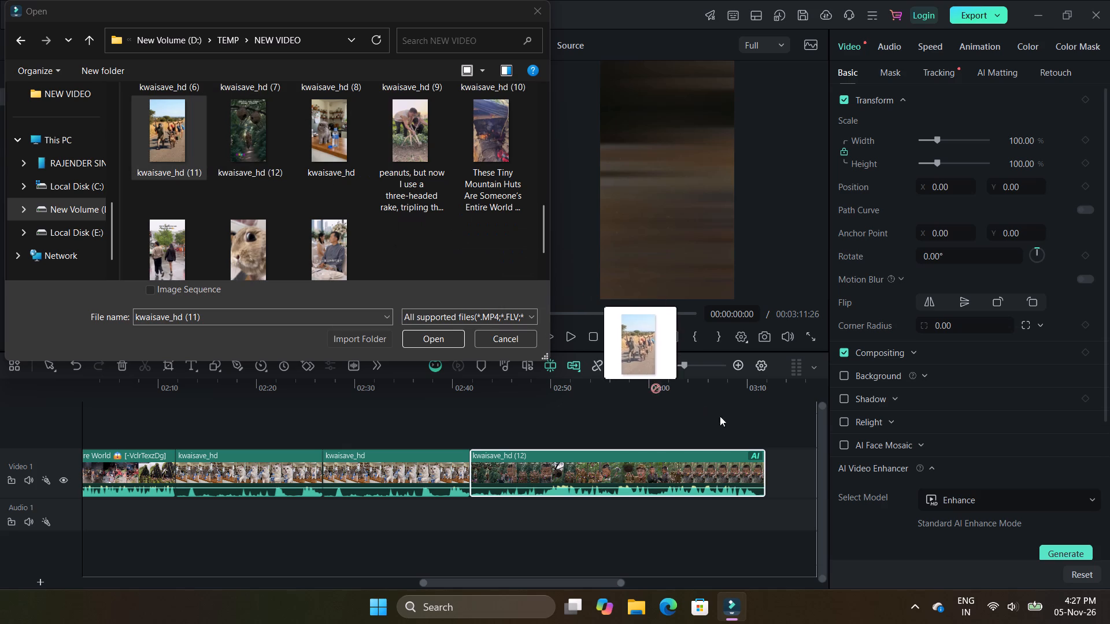
left_click_drag(720, 416, 800, 494)
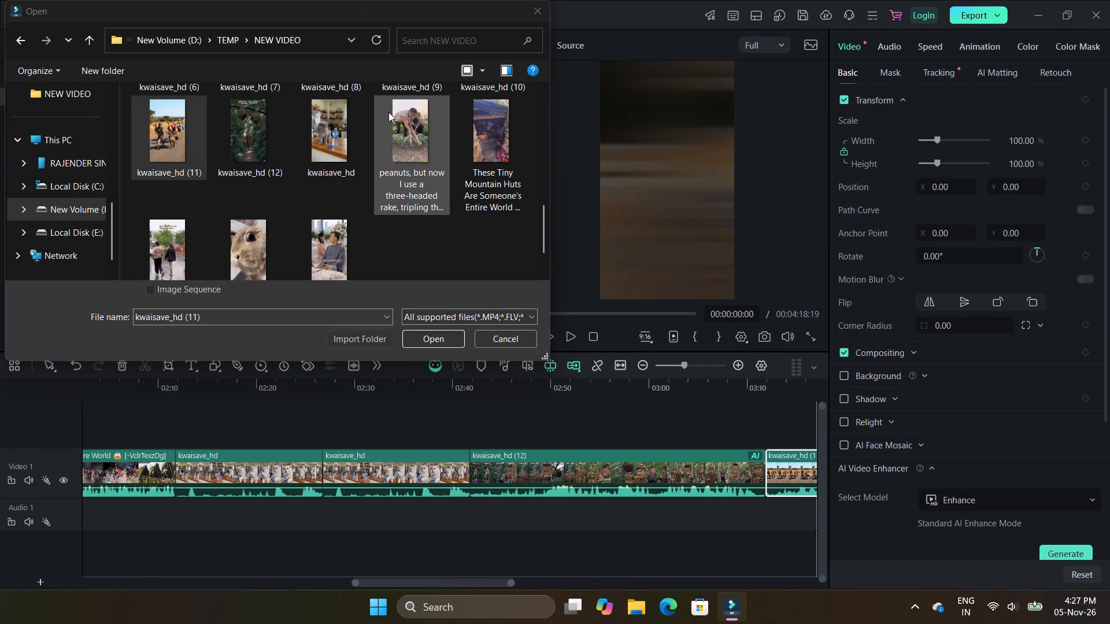
Add the #timelapse log cabin video after kwaisave_hd (11) on Video 1, matching the project settings to its 1080x1920 30fps.
scroll(387, 110, "up", 2)
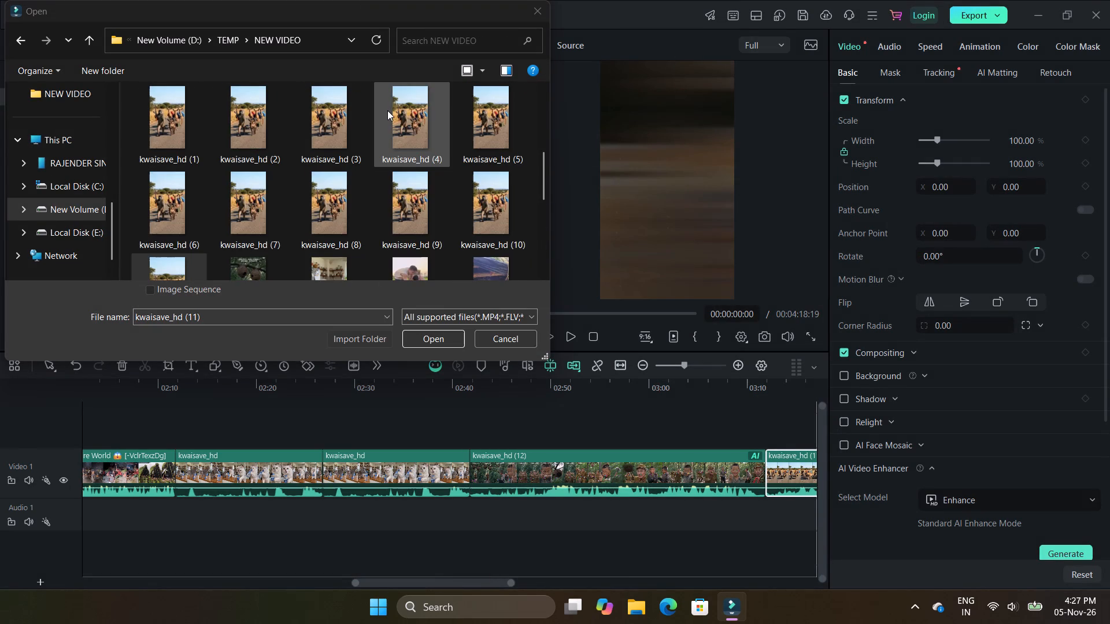
scroll(387, 110, "up", 2)
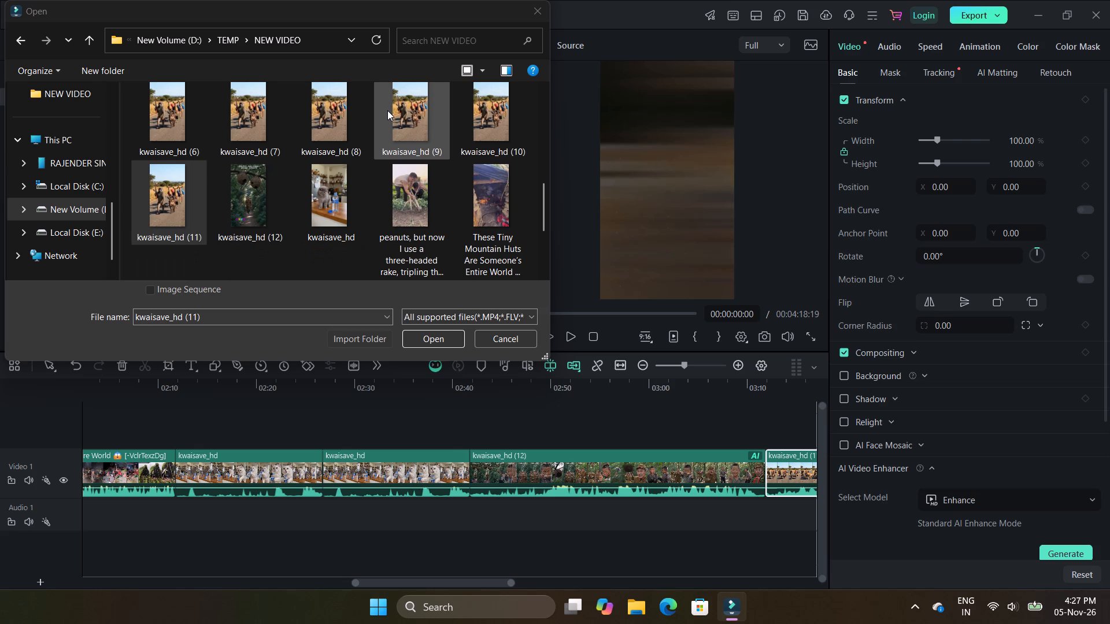
scroll(387, 110, "up", 1)
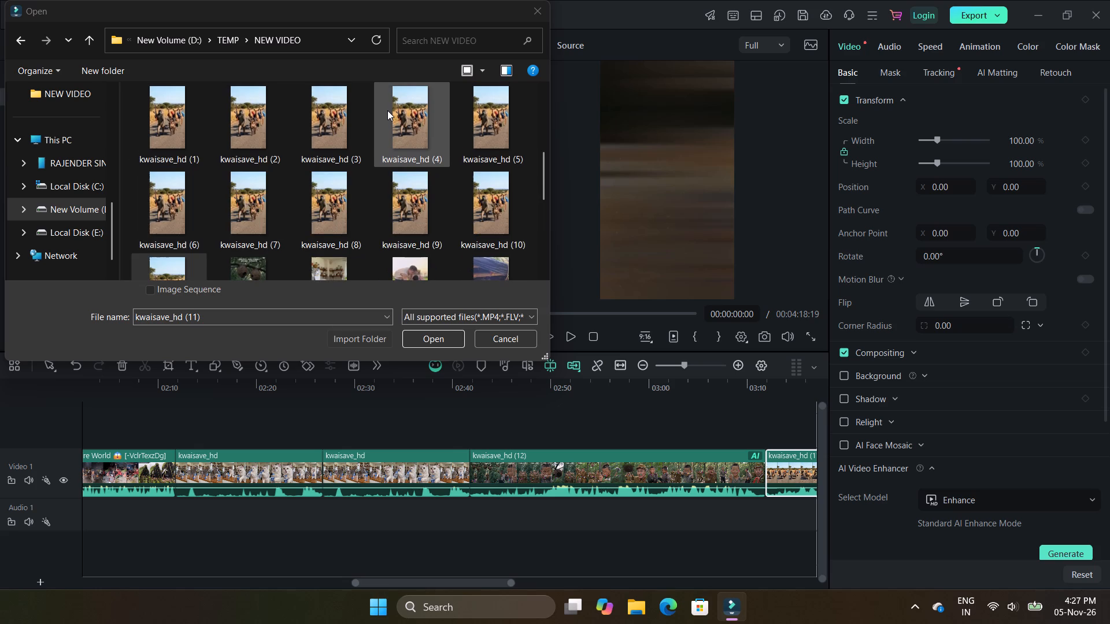
scroll(387, 110, "up", 2)
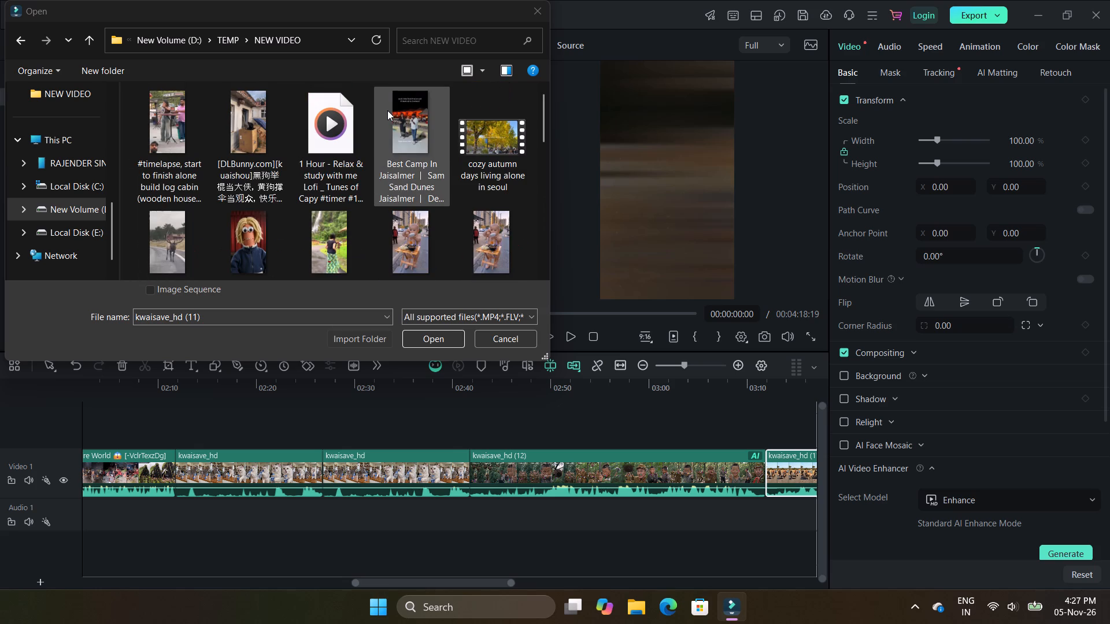
scroll(387, 110, "up", 1)
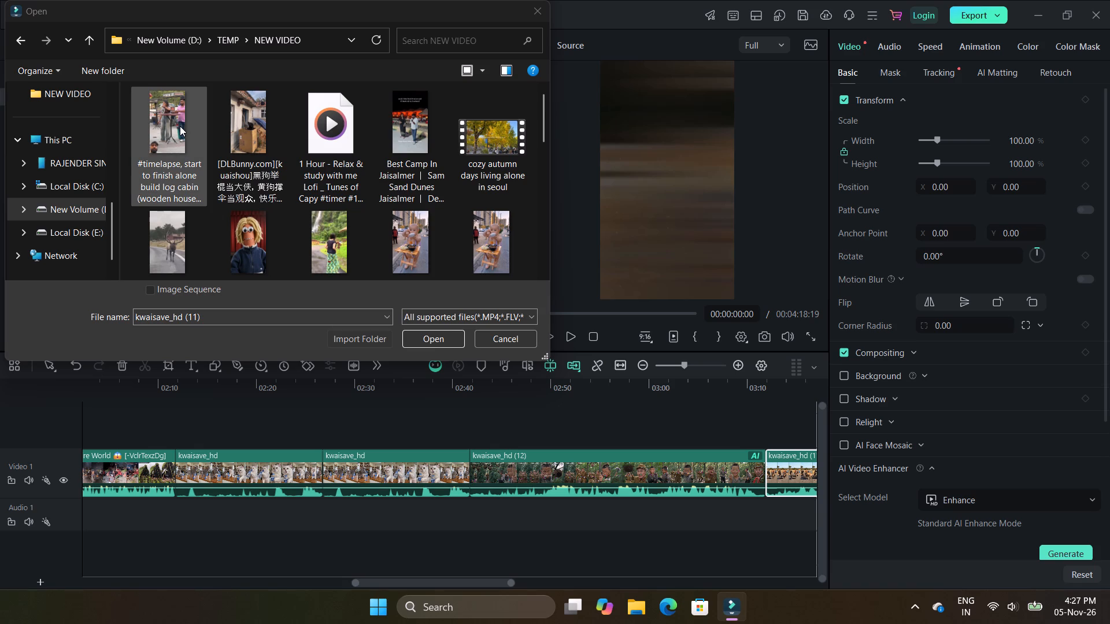
left_click_drag(180, 126, 743, 458)
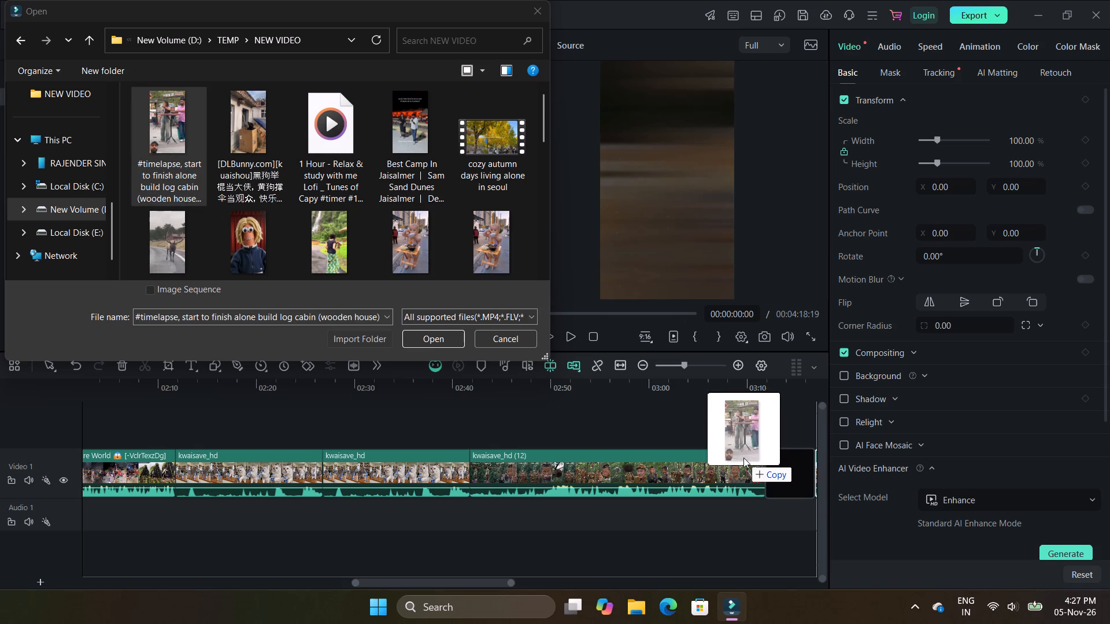
left_click_drag(743, 458, 858, 513)
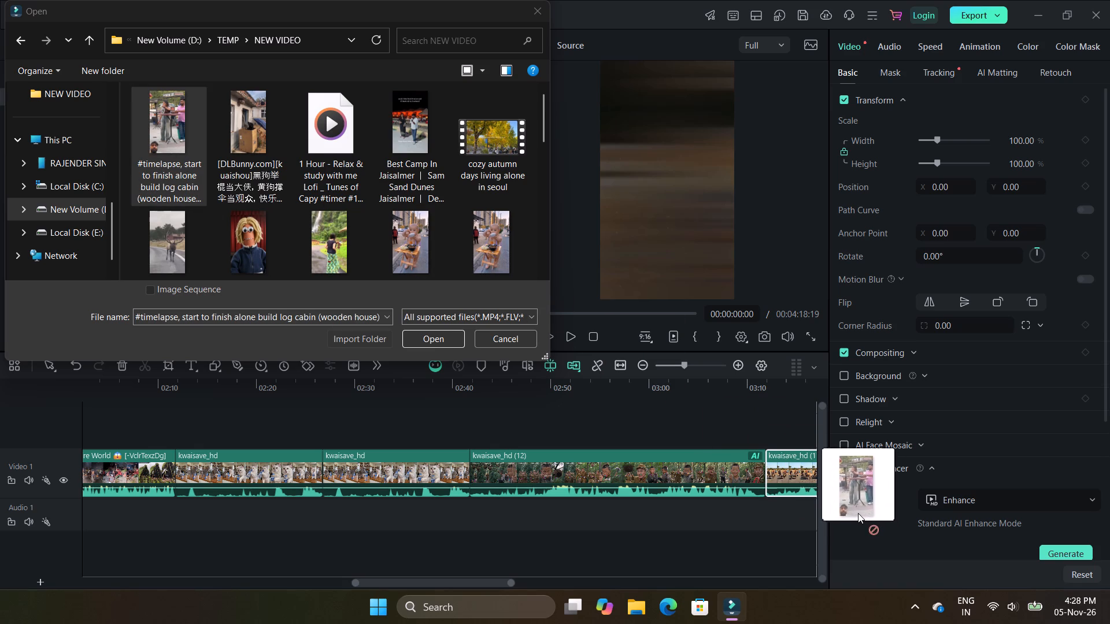
left_click_drag(858, 513, 881, 505)
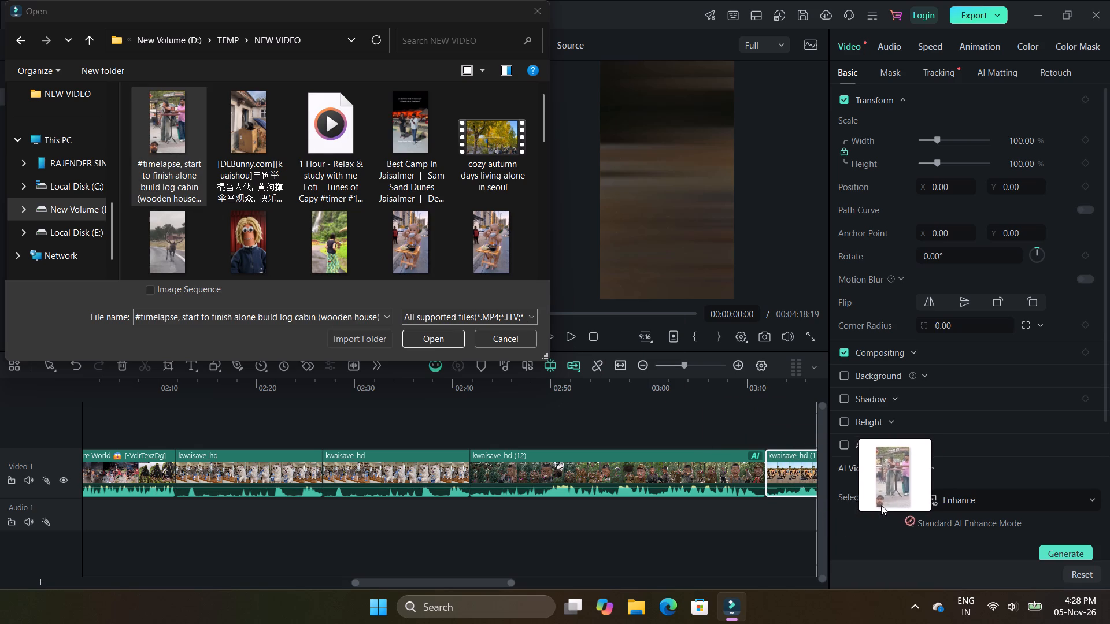
left_click_drag(881, 505, 837, 500)
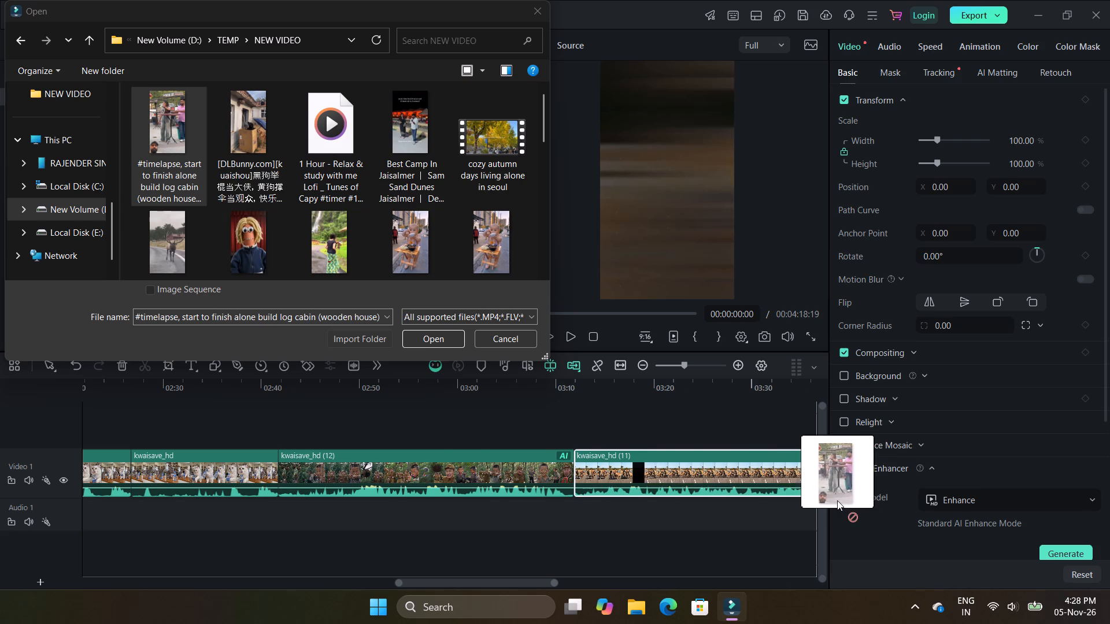
left_click_drag(837, 500, 793, 501)
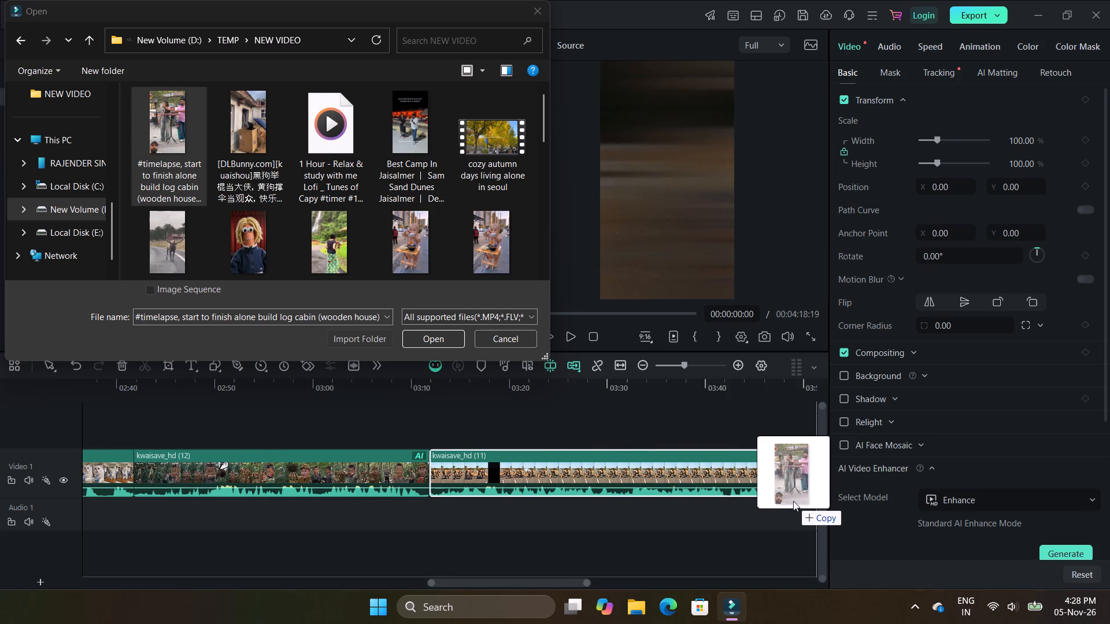
left_click_drag(793, 501, 822, 494)
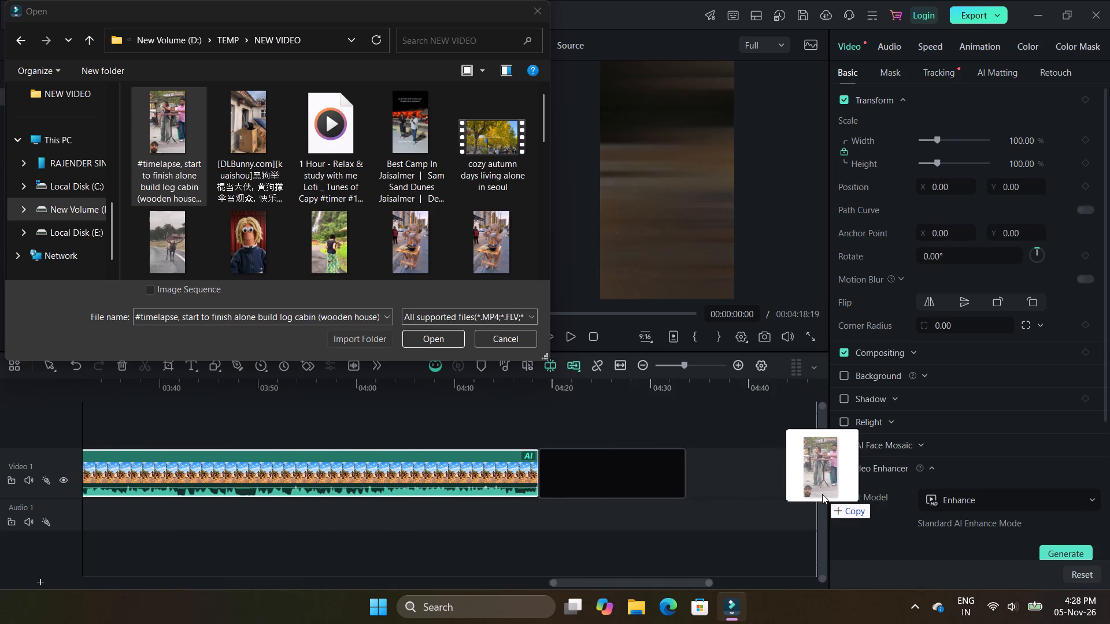
left_click_drag(822, 494, 484, 497)
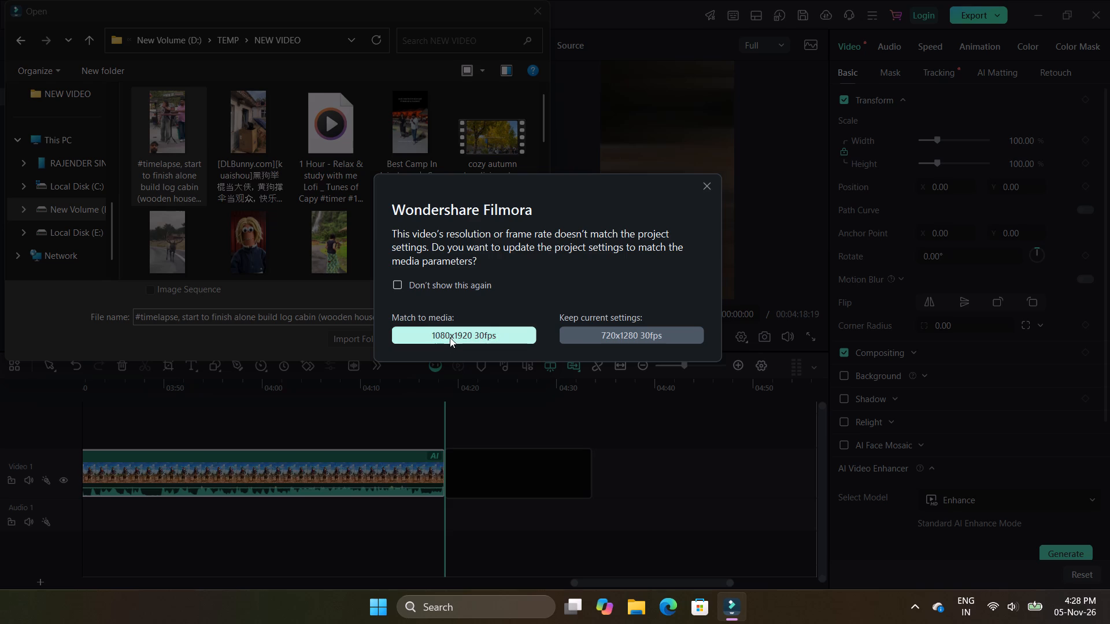
left_click(450, 337)
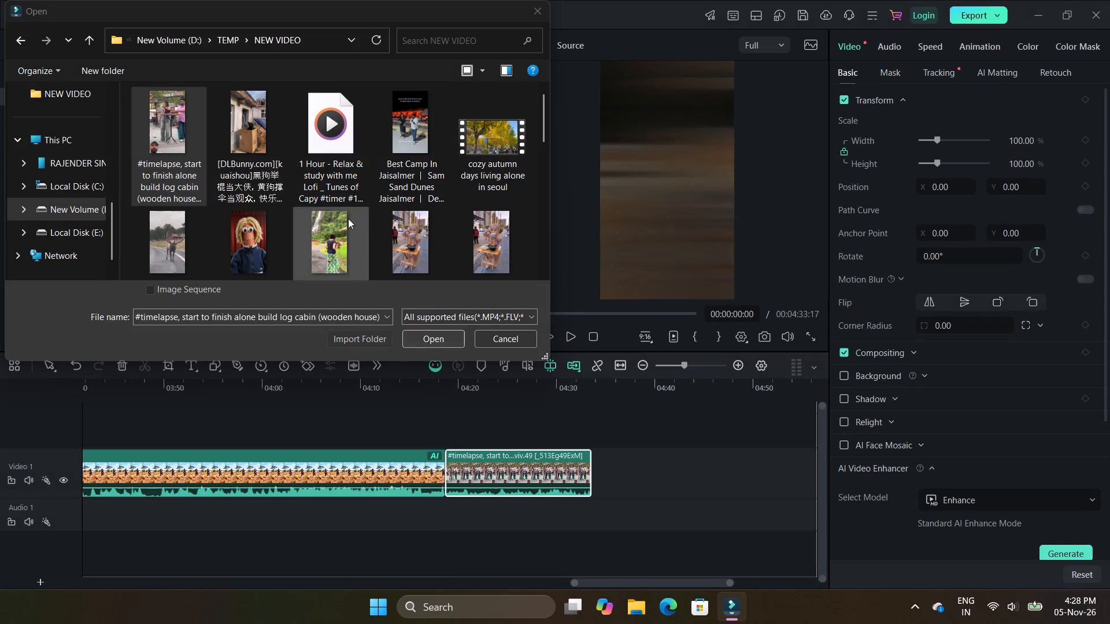
Add the [DLBunny.com][kuaishou] video after the #timelapse clip on Video 1, matching the project settings to its 720x1280 24fps.
left_click_drag(250, 123, 480, 278)
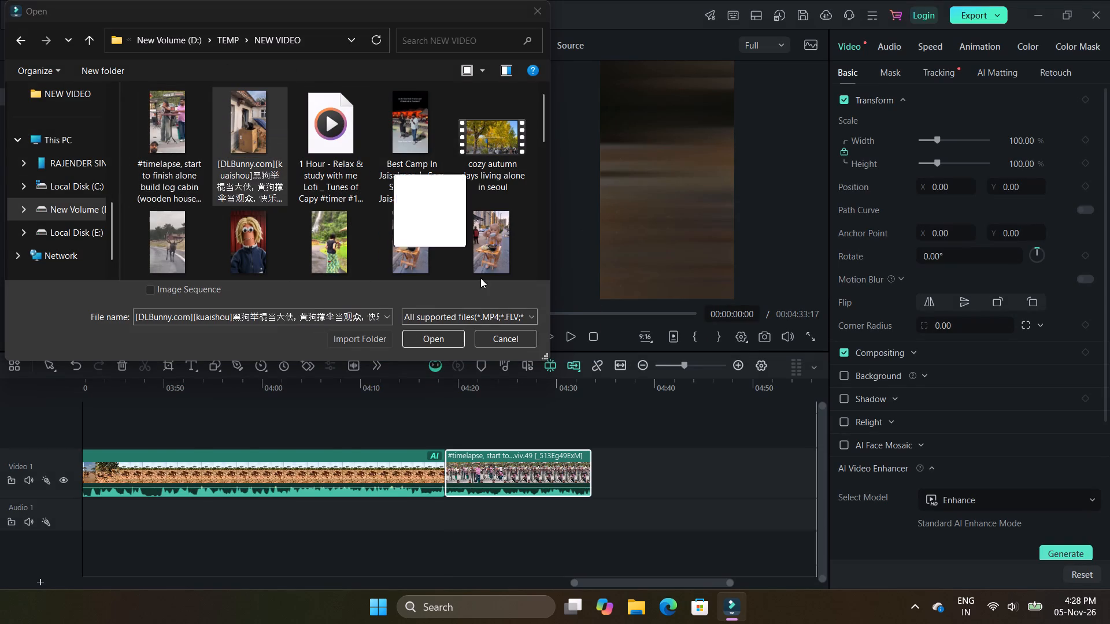
left_click_drag(480, 278, 627, 496)
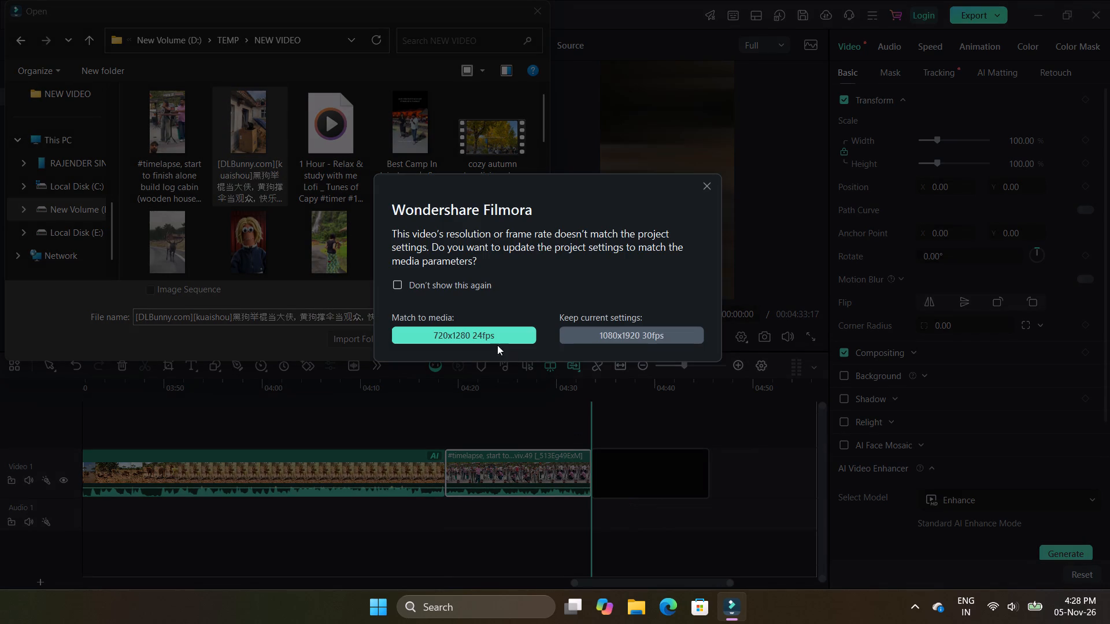
left_click(485, 334)
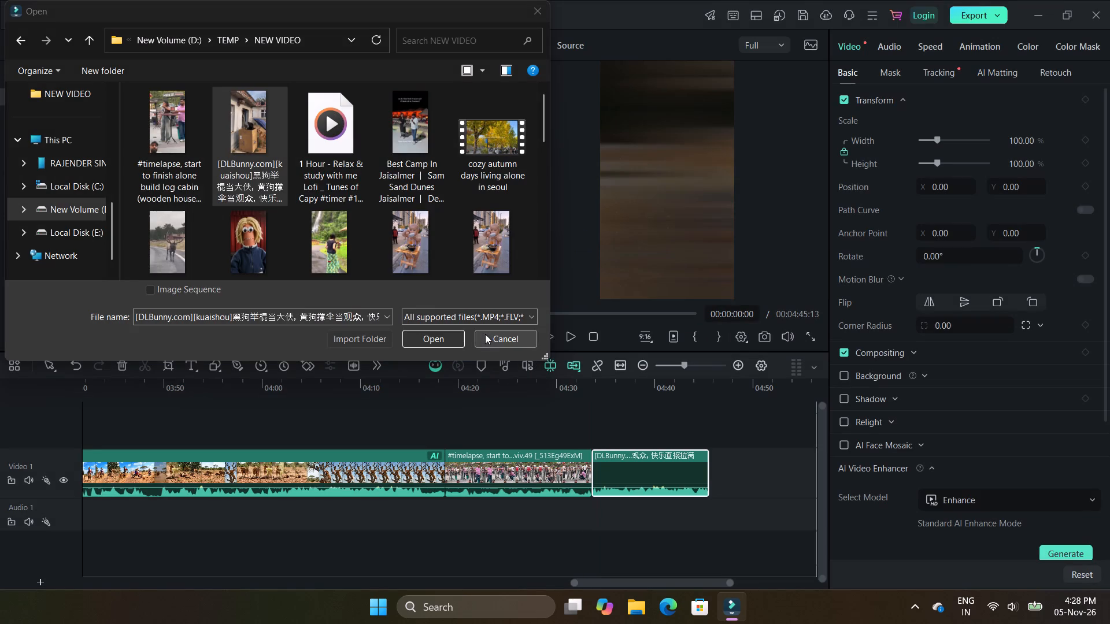
Add the Best Camp In Jaisalmer video after the DLBunny clip on Video 1, matching the project settings to its 1080x1920 60fps.
left_click_drag(416, 138, 713, 431)
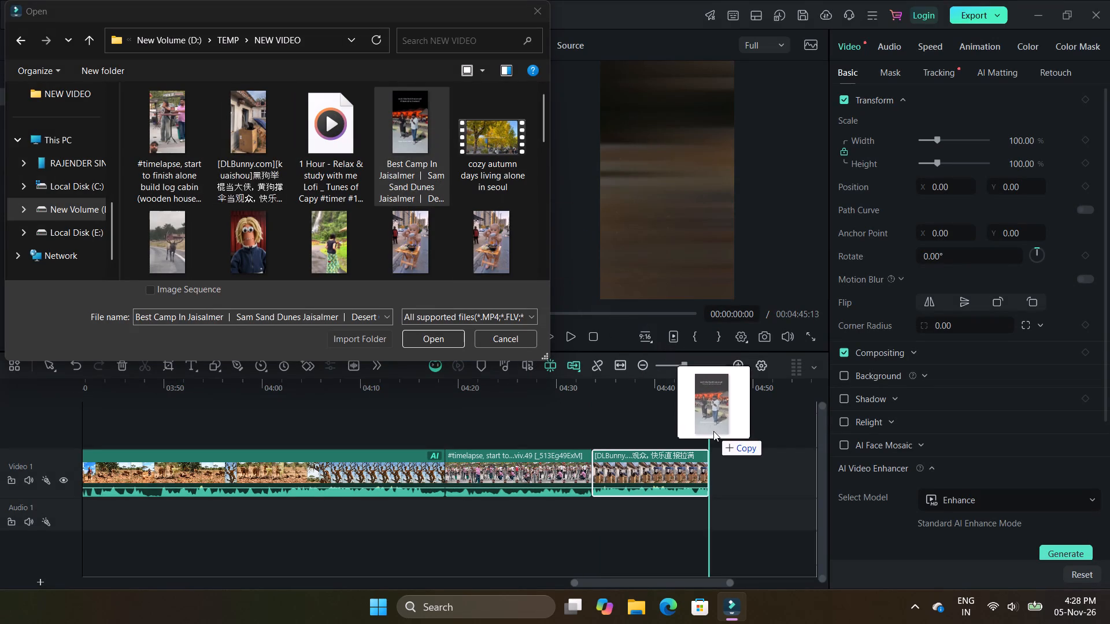
left_click_drag(713, 431, 744, 495)
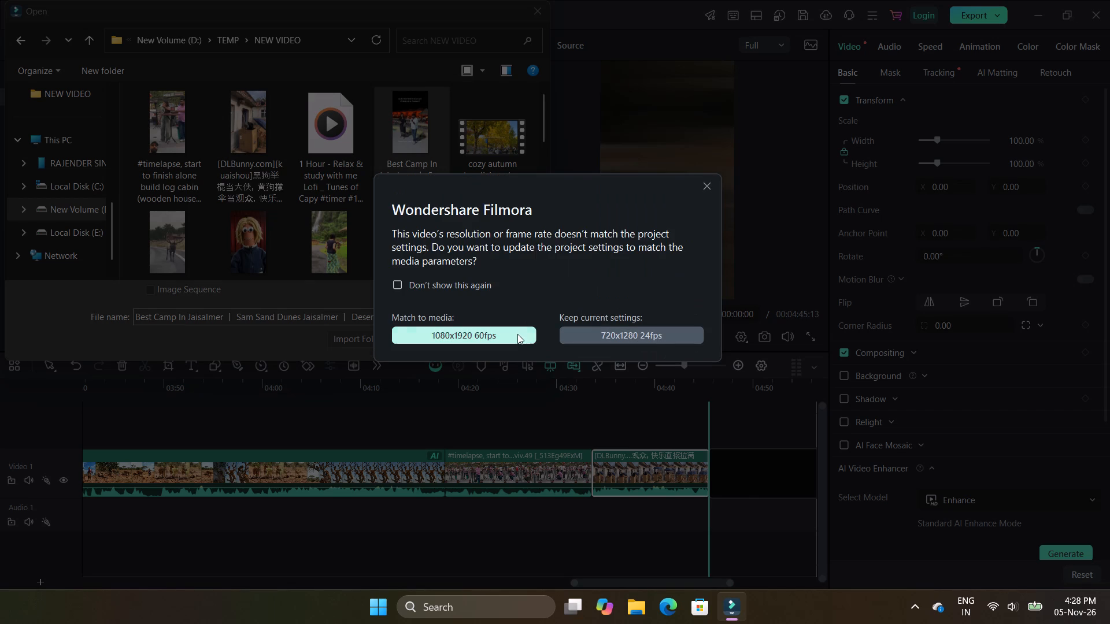
left_click(517, 334)
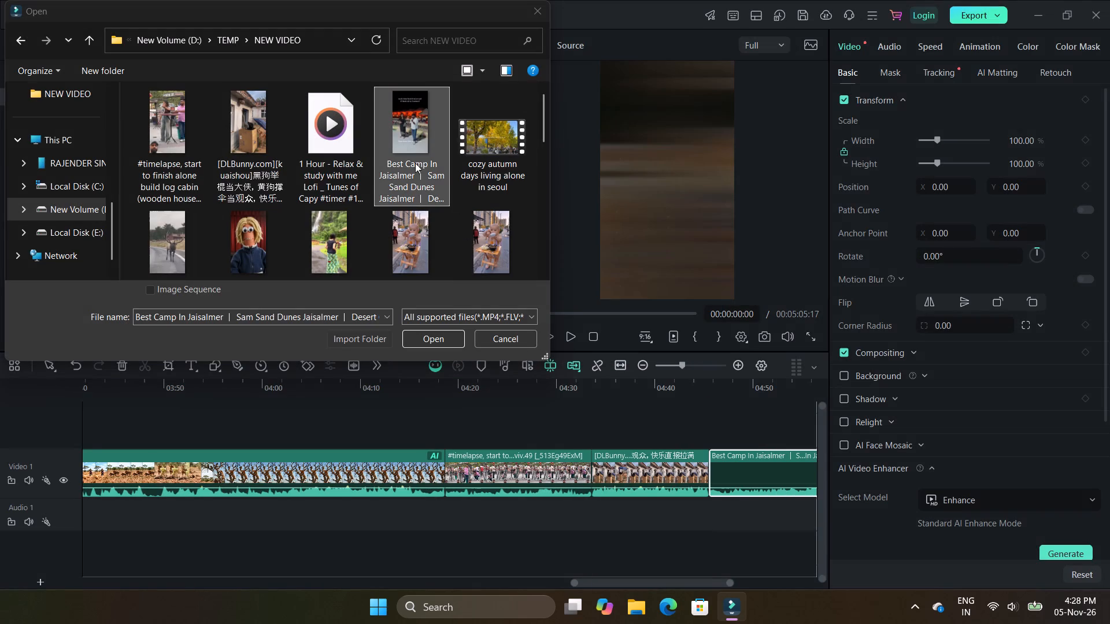
Add the kwaisave_bulk_1 (1) video after the Best Camp In Jaisalmer clip on Video 1, matching the project settings to its 720x1252 24fps.
scroll(415, 161, "up", 2)
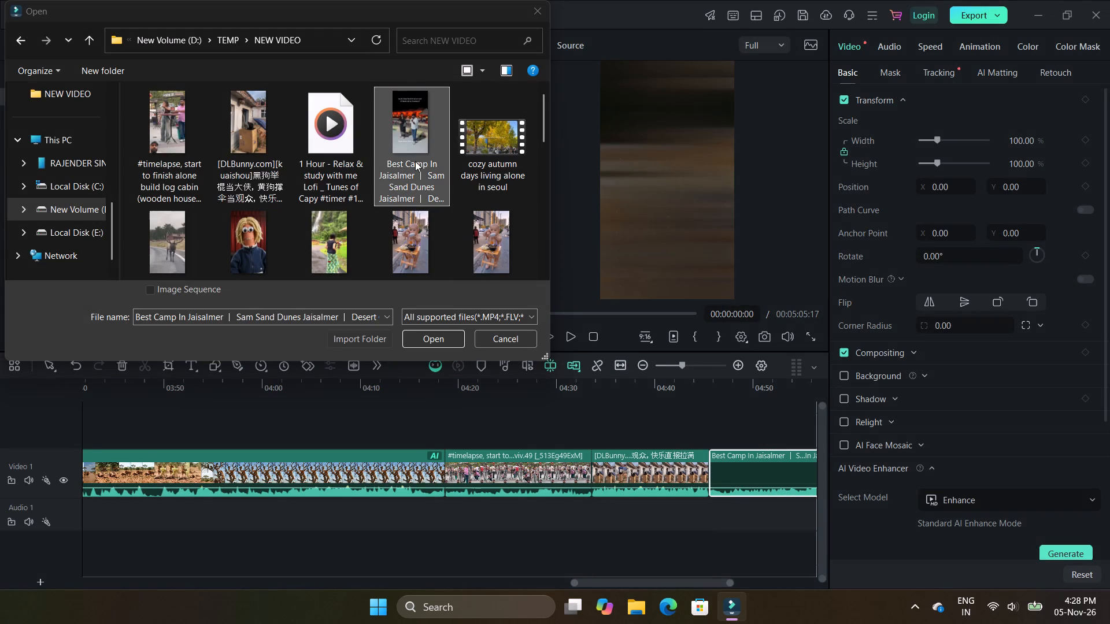
scroll(415, 161, "up", 1)
scroll(484, 112, "up", 1)
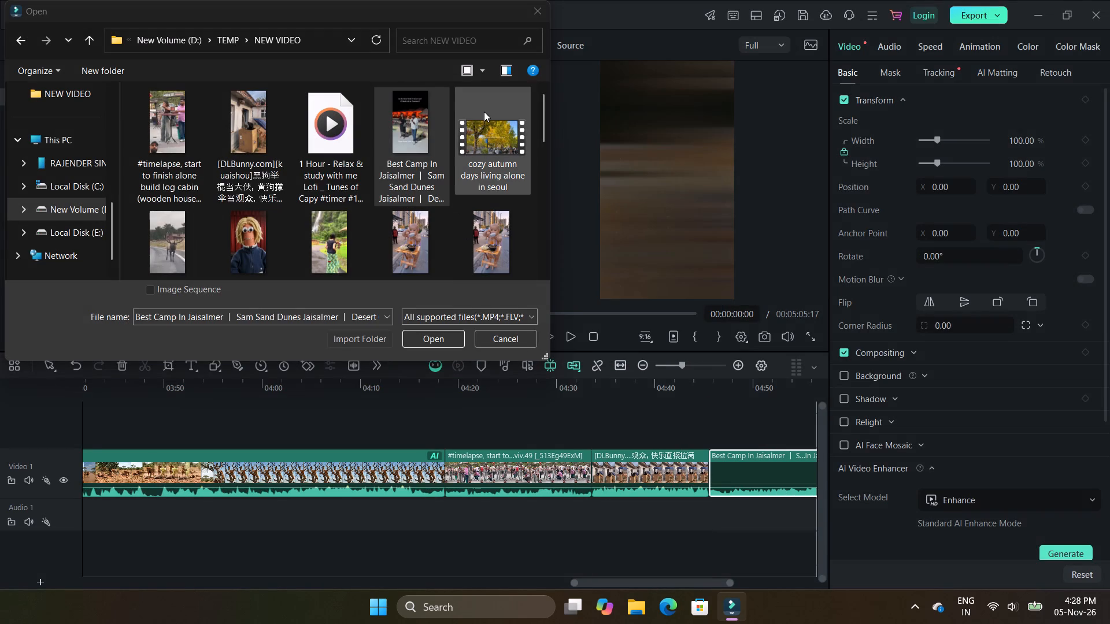
scroll(484, 112, "up", 1)
scroll(484, 112, "down", 1)
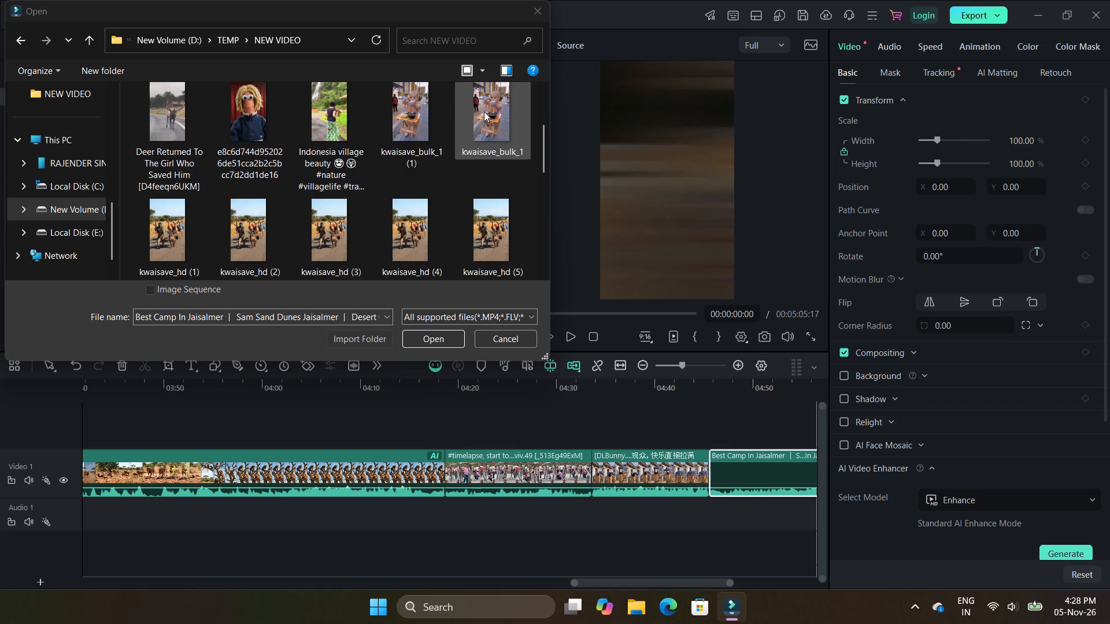
scroll(484, 112, "down", 1)
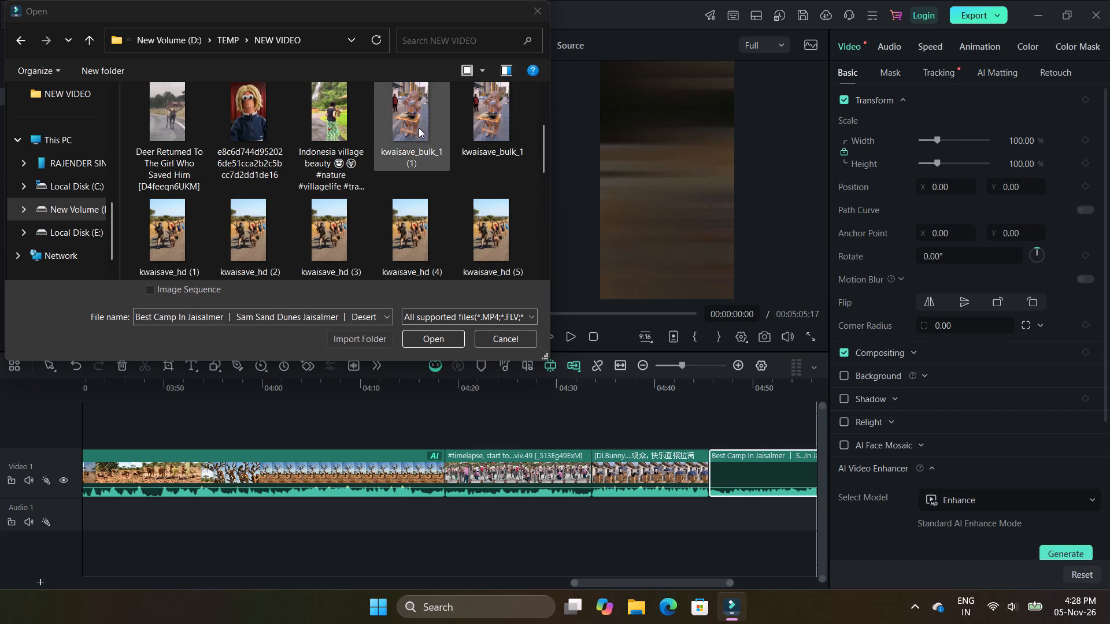
left_click_drag(416, 128, 464, 177)
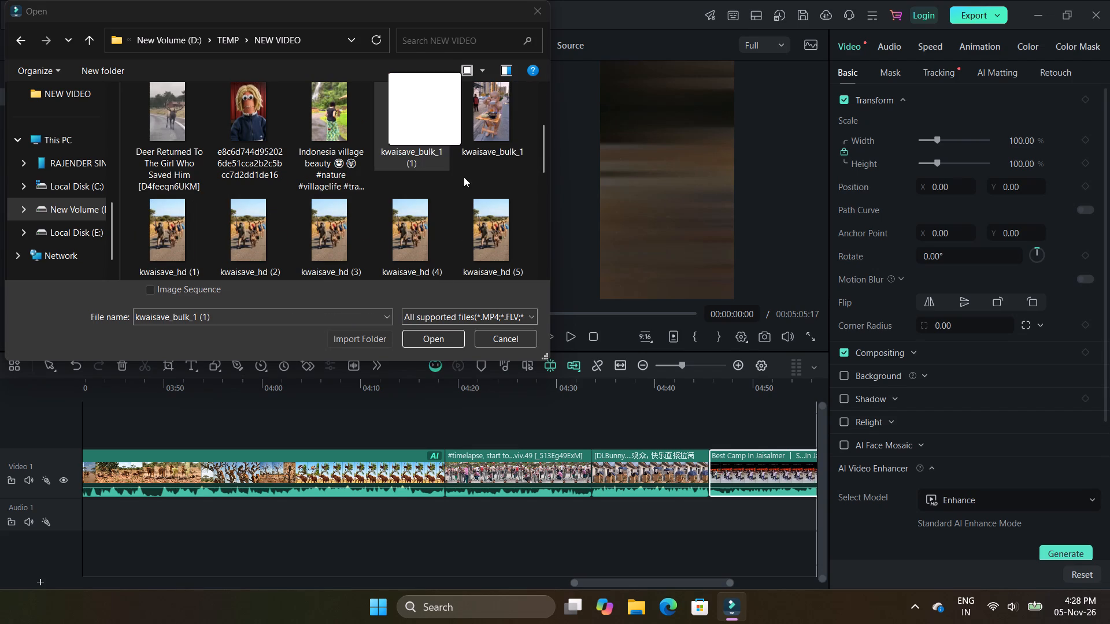
left_click_drag(464, 177, 534, 510)
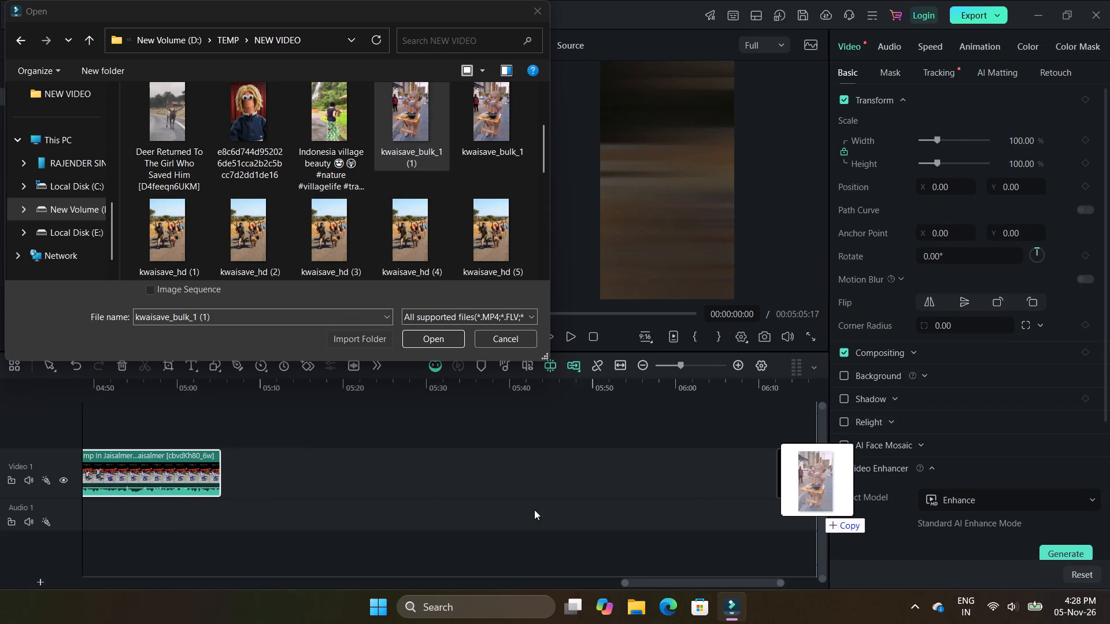
left_click_drag(534, 510, 223, 504)
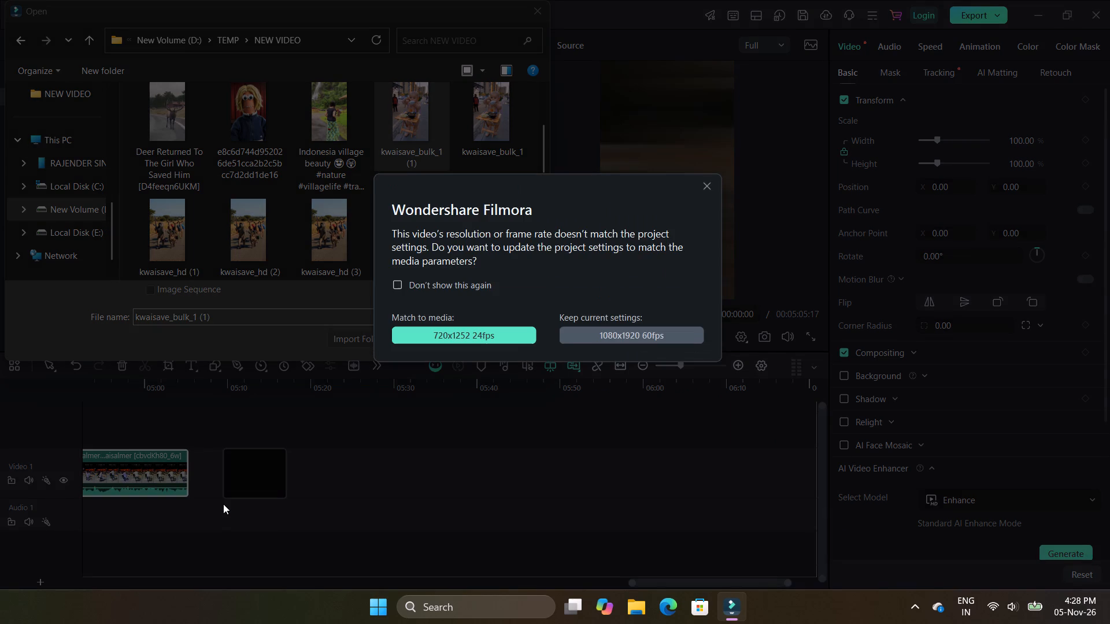
left_click(445, 330)
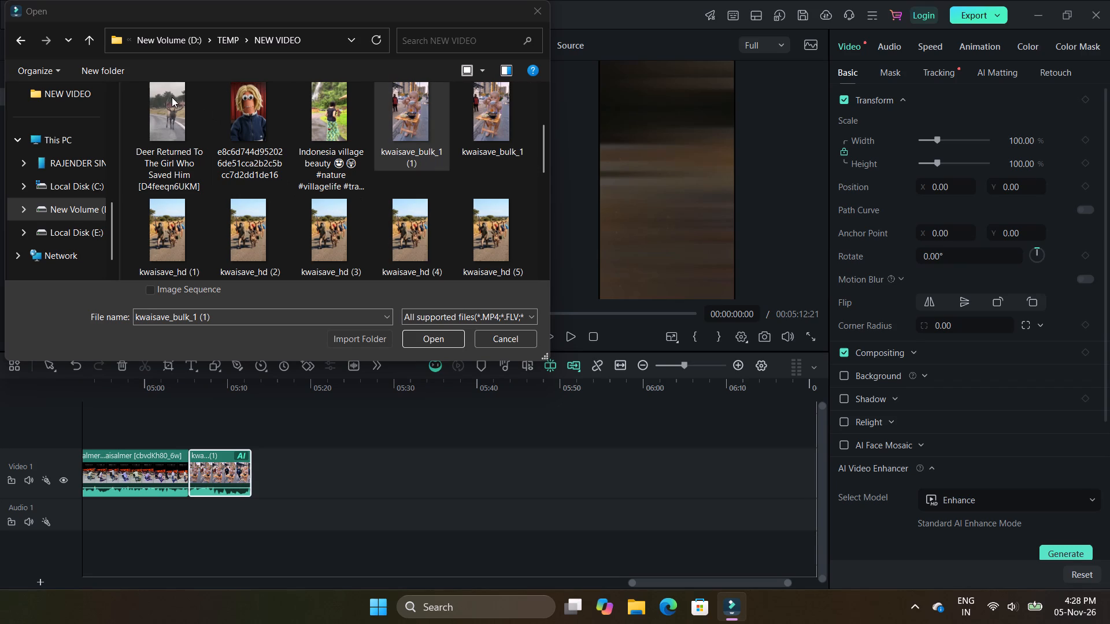
Add the Deer Returned To The Girl Who Saved Him video after kwaisave_bulk_1 (1) on Video 1, matching the project settings to the media.
left_click_drag(172, 97, 298, 464)
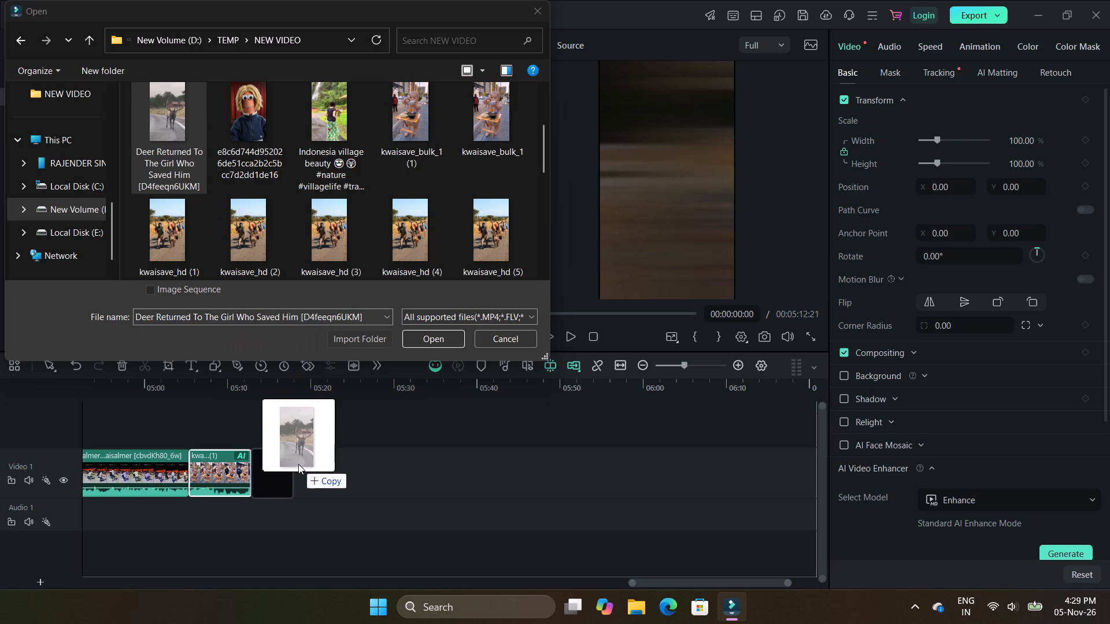
left_click_drag(298, 464, 288, 496)
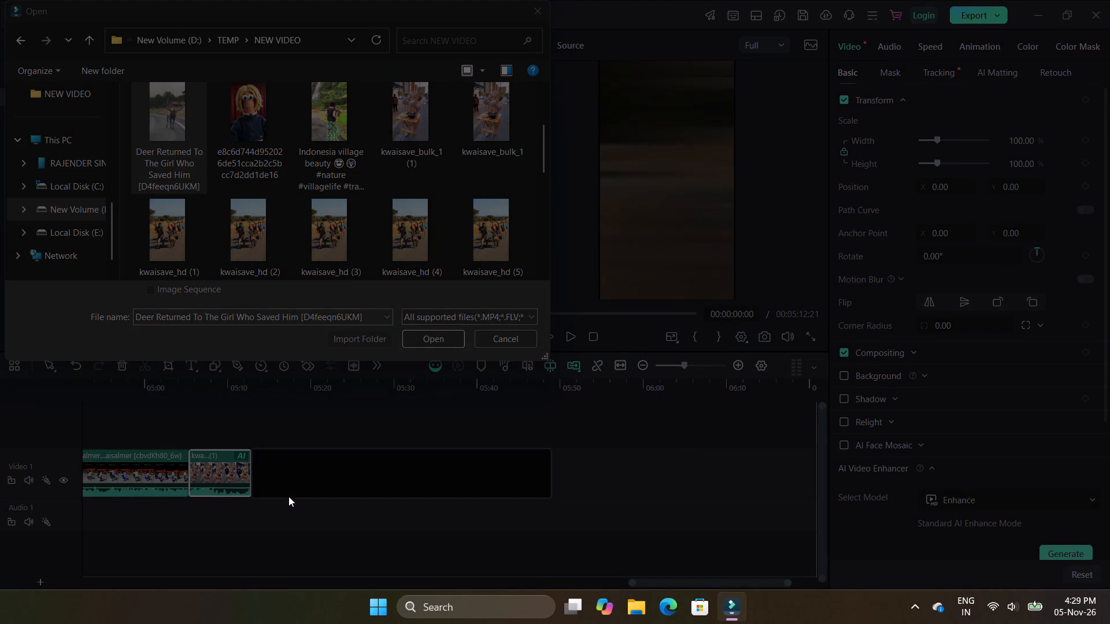
left_click(435, 339)
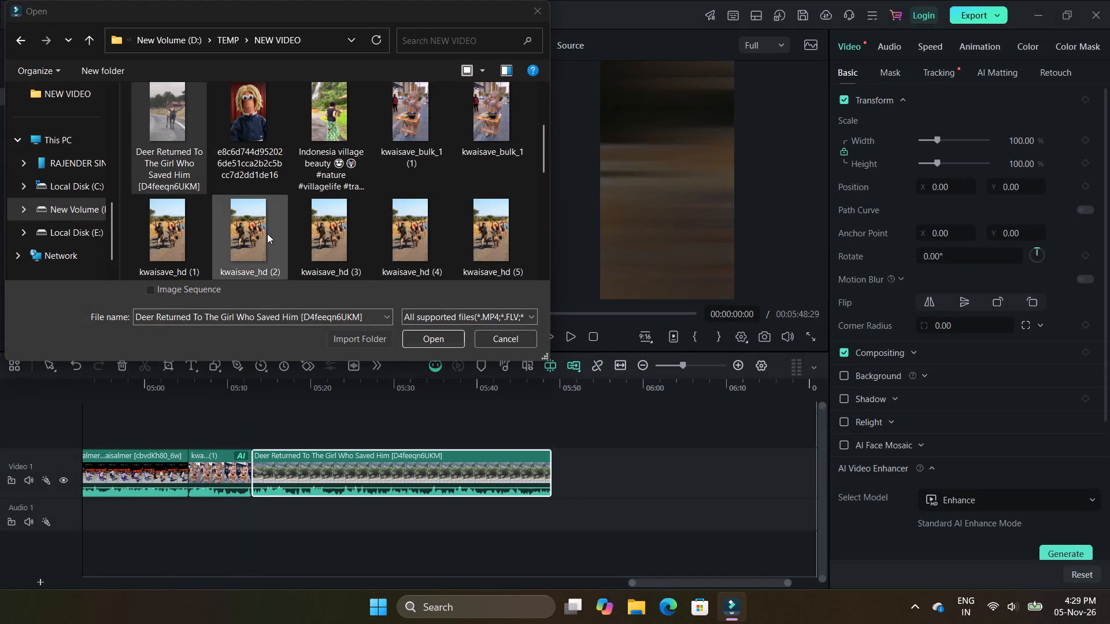
Add the Your Rabbit Has 4 Hidden Secrets! video to Video 1 directly after the Deer Returned clip.
scroll(256, 216, "down", 1)
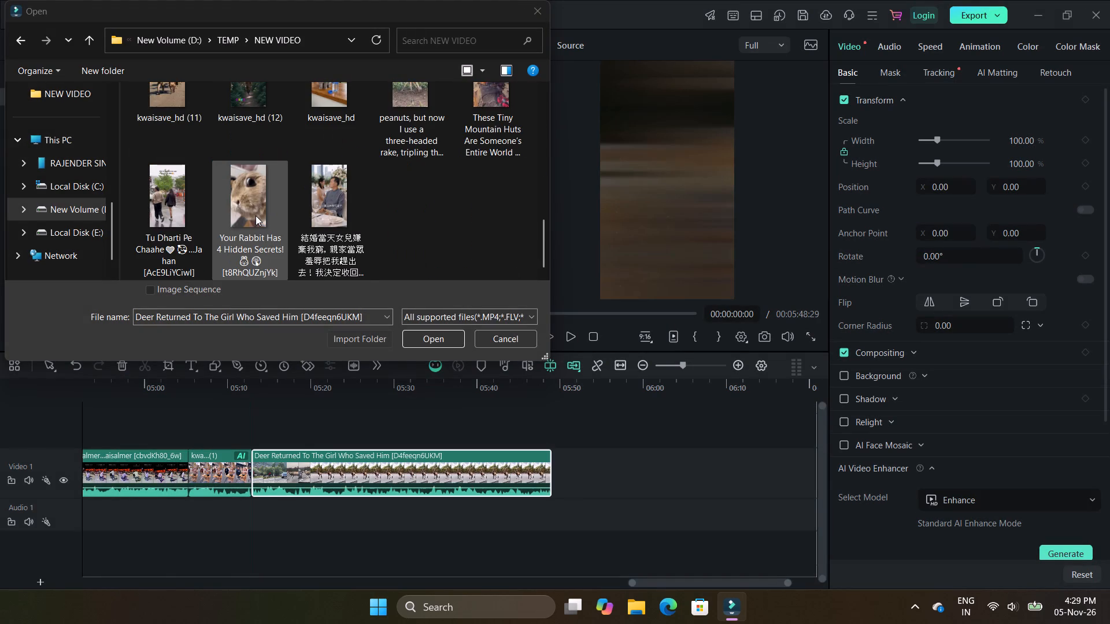
scroll(256, 216, "down", 2)
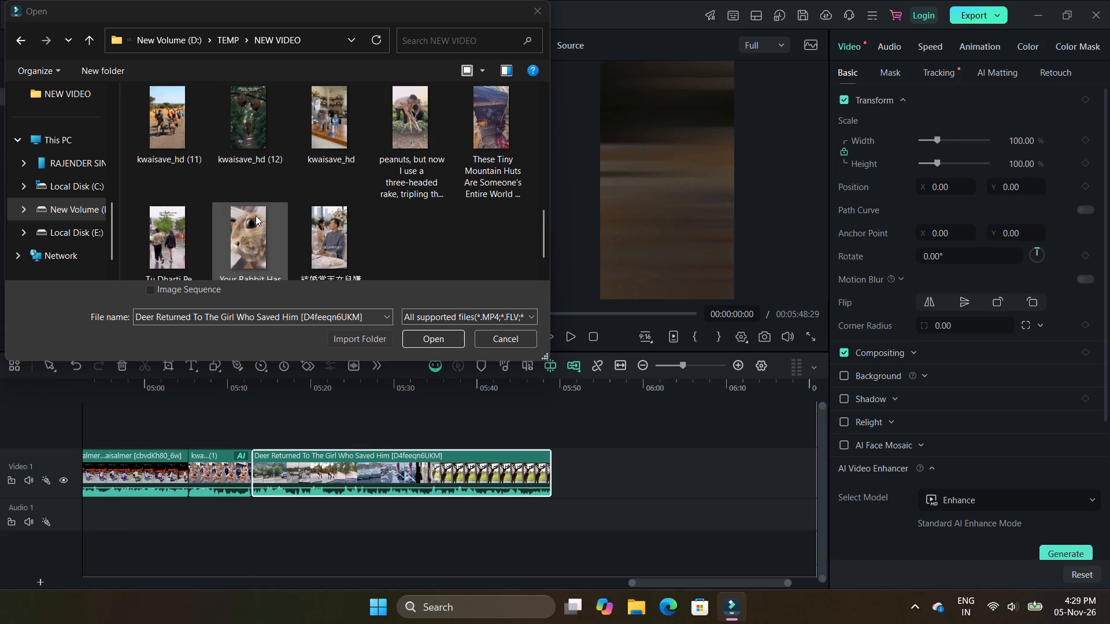
scroll(256, 216, "down", 1)
left_click_drag(250, 235, 589, 494)
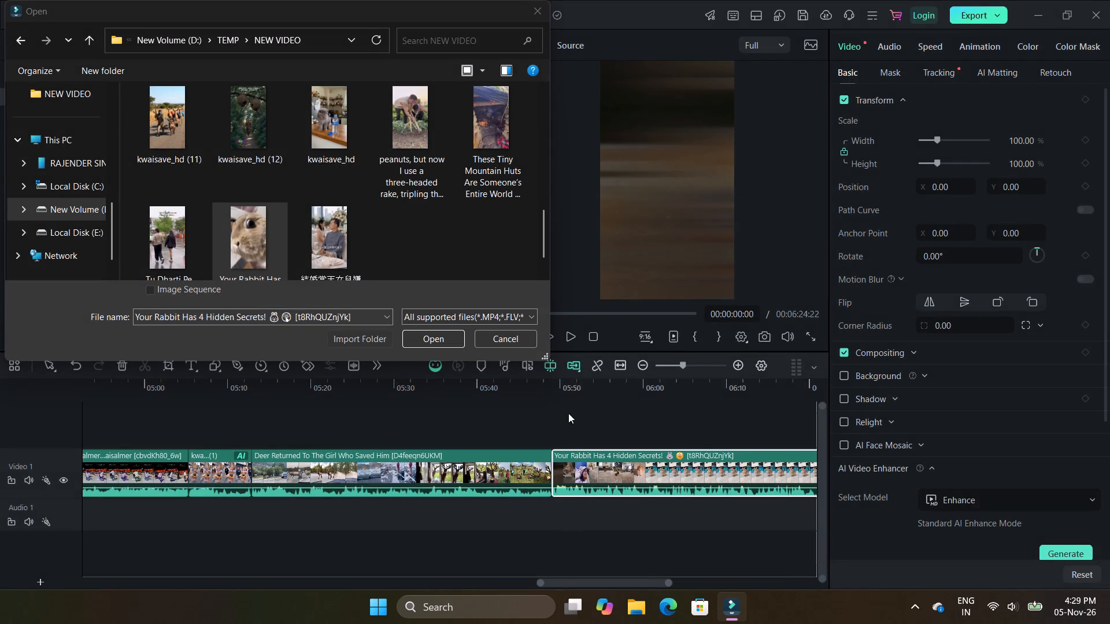
Duplicate the videos kwaisave_hd (6) through kwaisave_hd (10) within the NEW VIDEO folder.
scroll(331, 133, "up", 1)
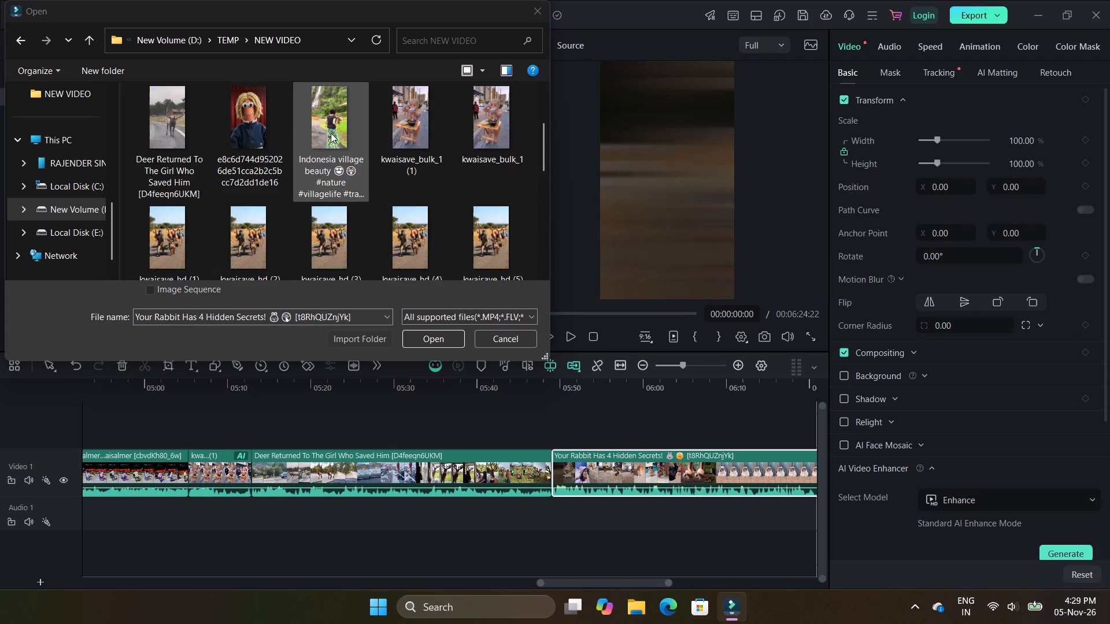
scroll(331, 133, "up", 2)
scroll(331, 133, "down", 1)
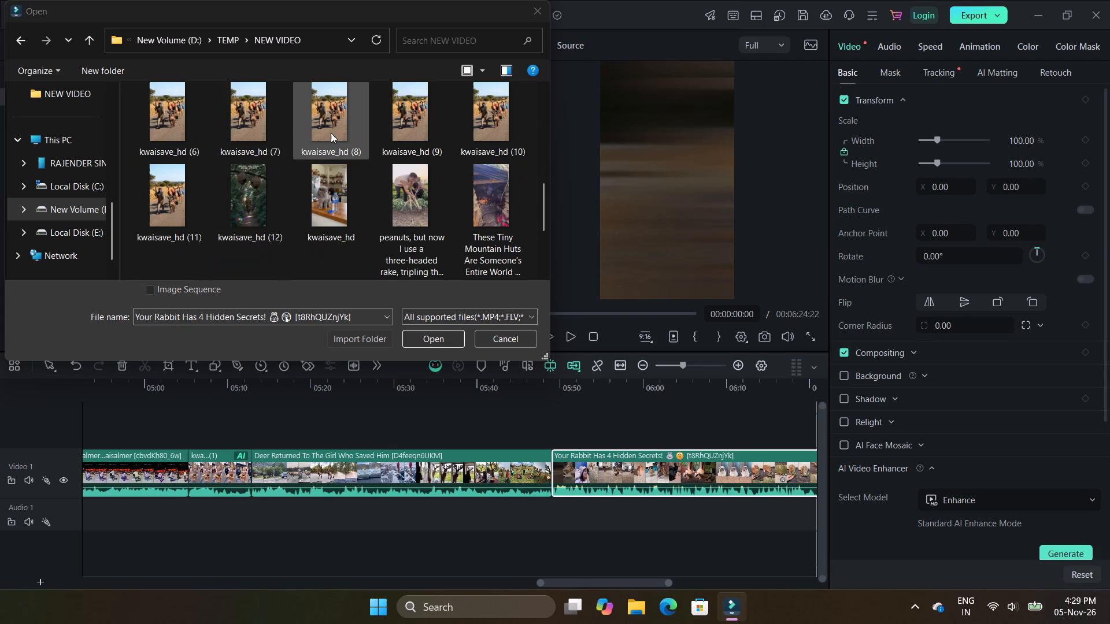
scroll(331, 133, "down", 1)
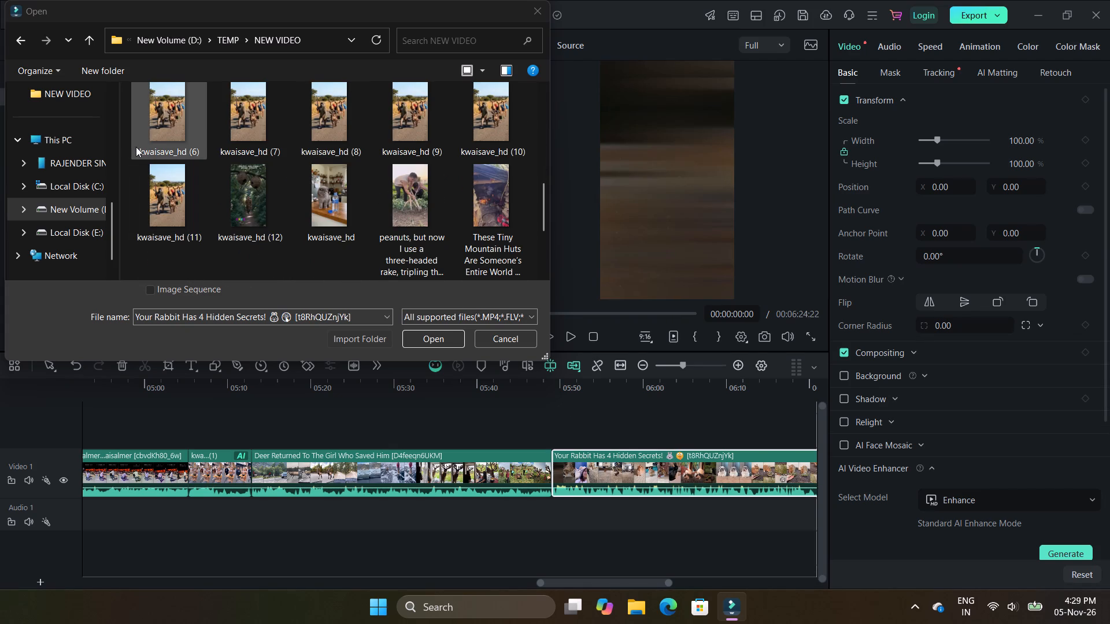
left_click_drag(136, 147, 297, 147)
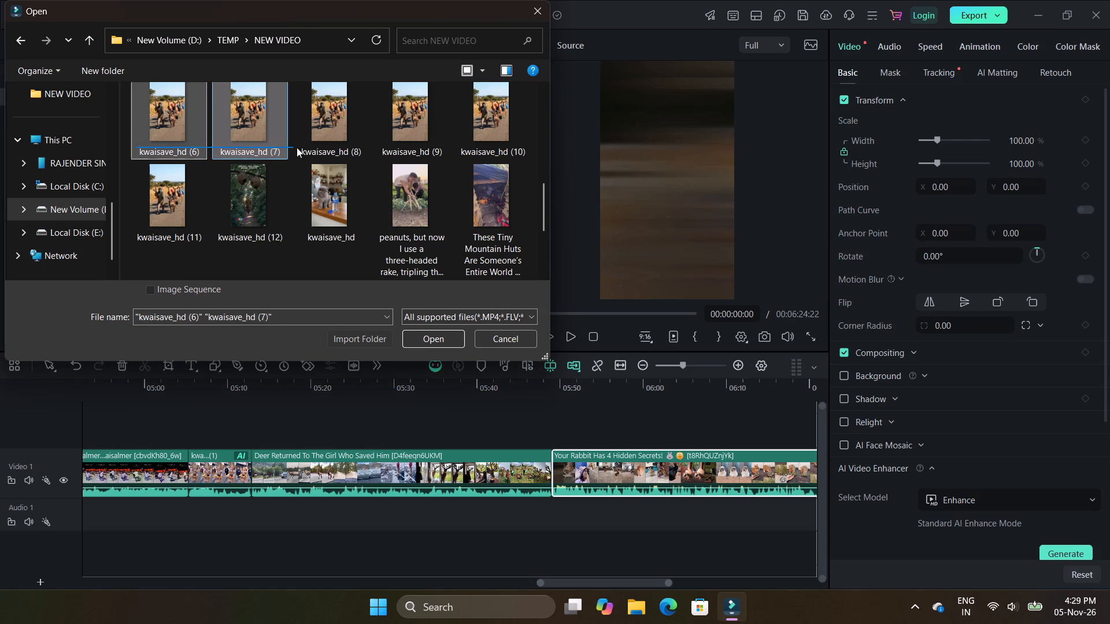
left_click_drag(297, 147, 480, 133)
right_click(480, 133)
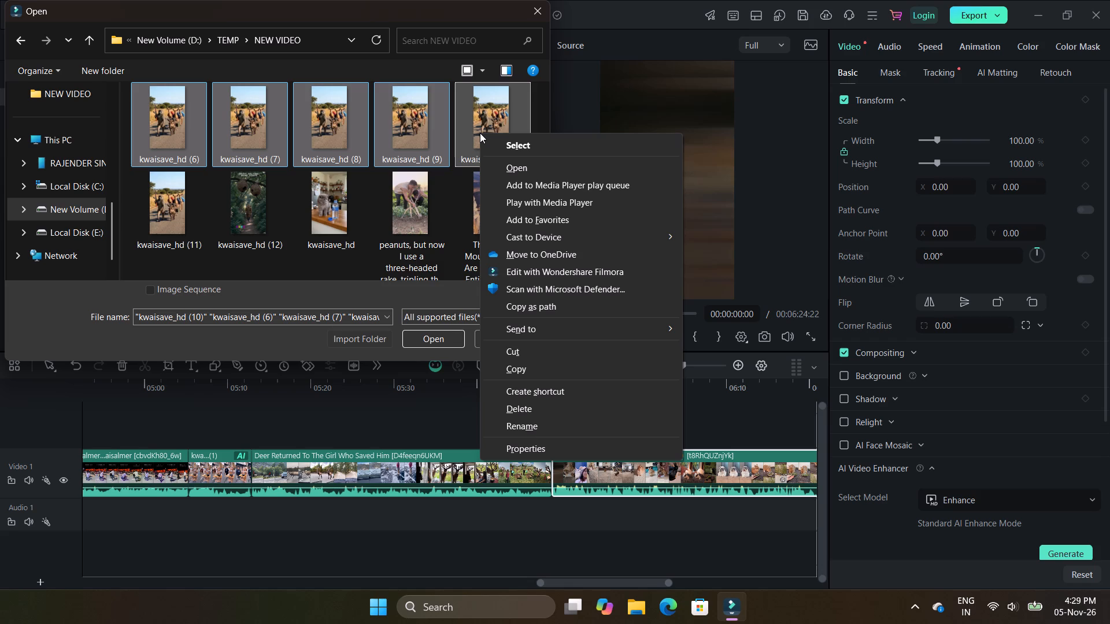
left_click(519, 369)
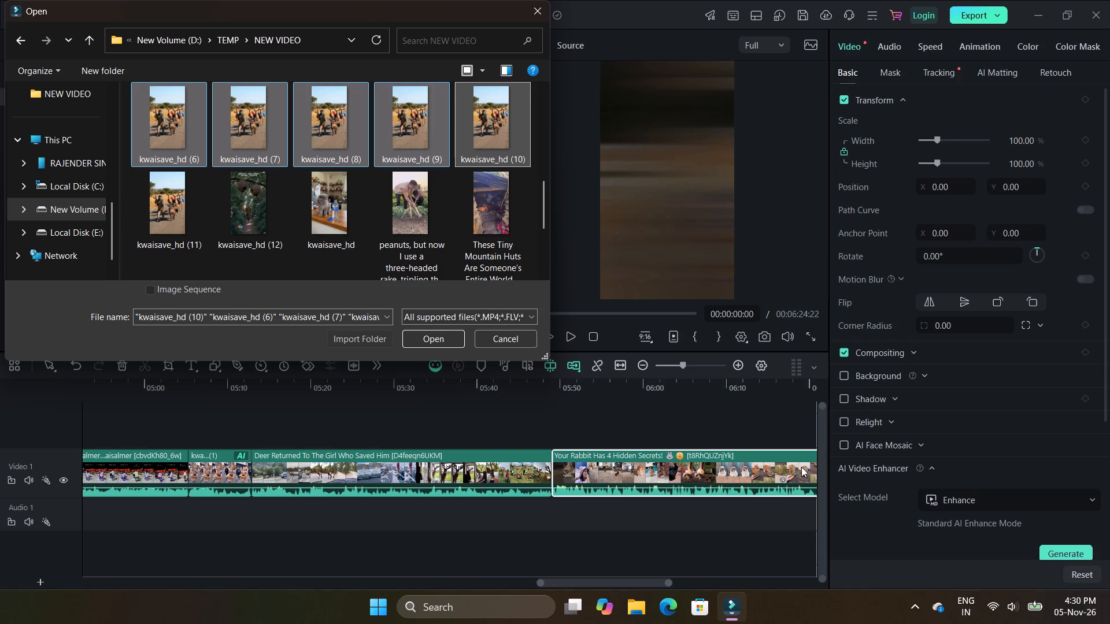
key("shift+v")
key("ctrl+v")
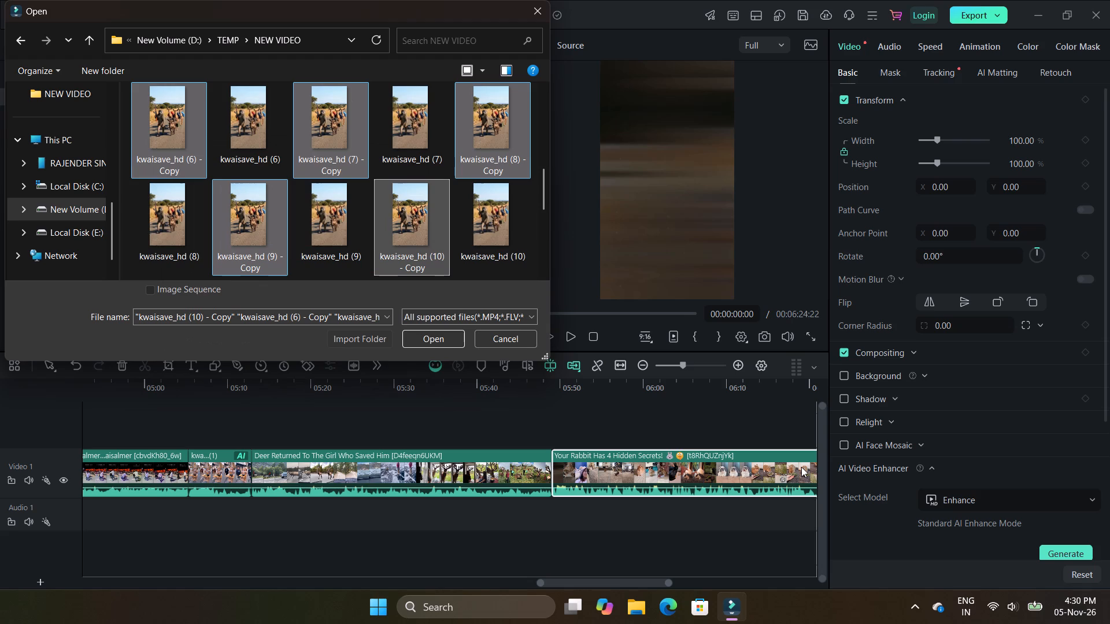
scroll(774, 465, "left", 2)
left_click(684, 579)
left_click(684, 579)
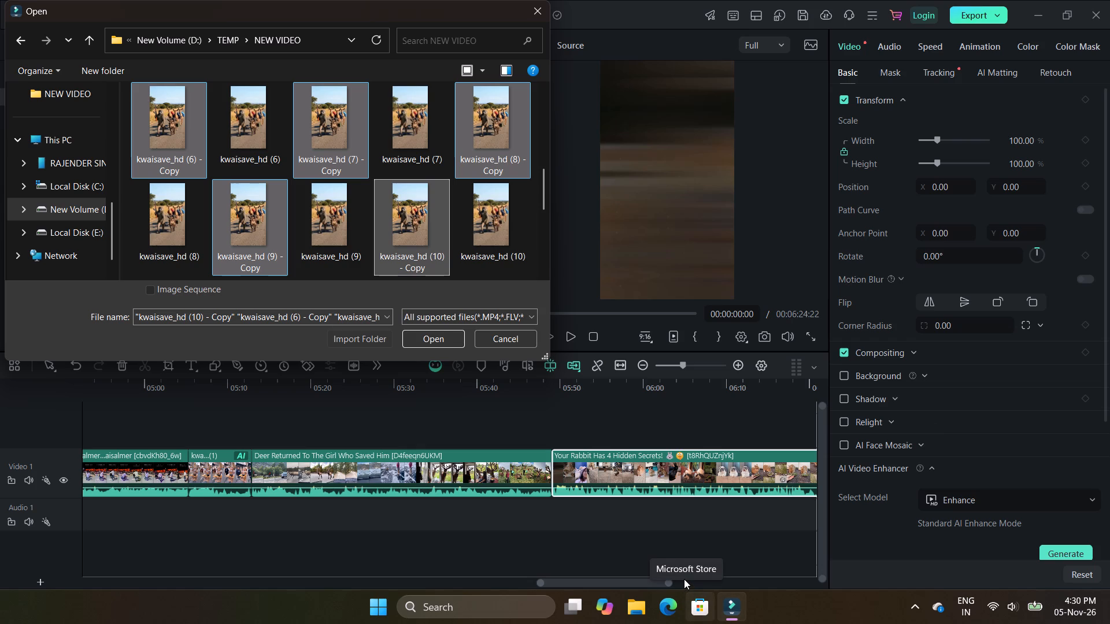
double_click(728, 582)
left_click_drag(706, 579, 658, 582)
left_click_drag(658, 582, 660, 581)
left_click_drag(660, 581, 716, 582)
Import the five kwaisave_hd copies, (6) through (10), into the project media.
left_click(433, 337)
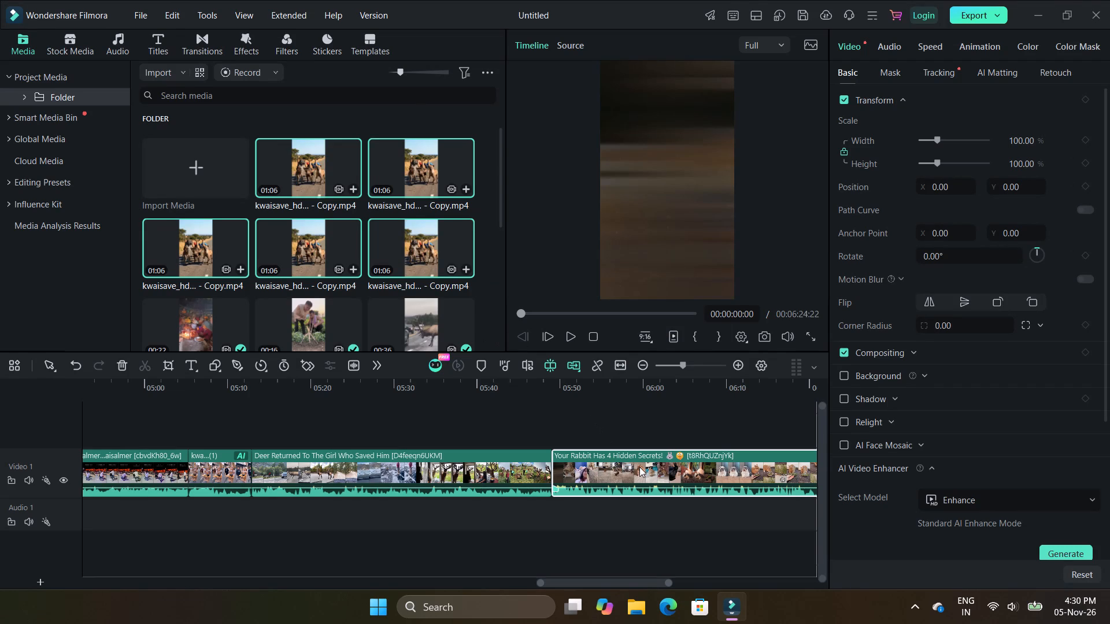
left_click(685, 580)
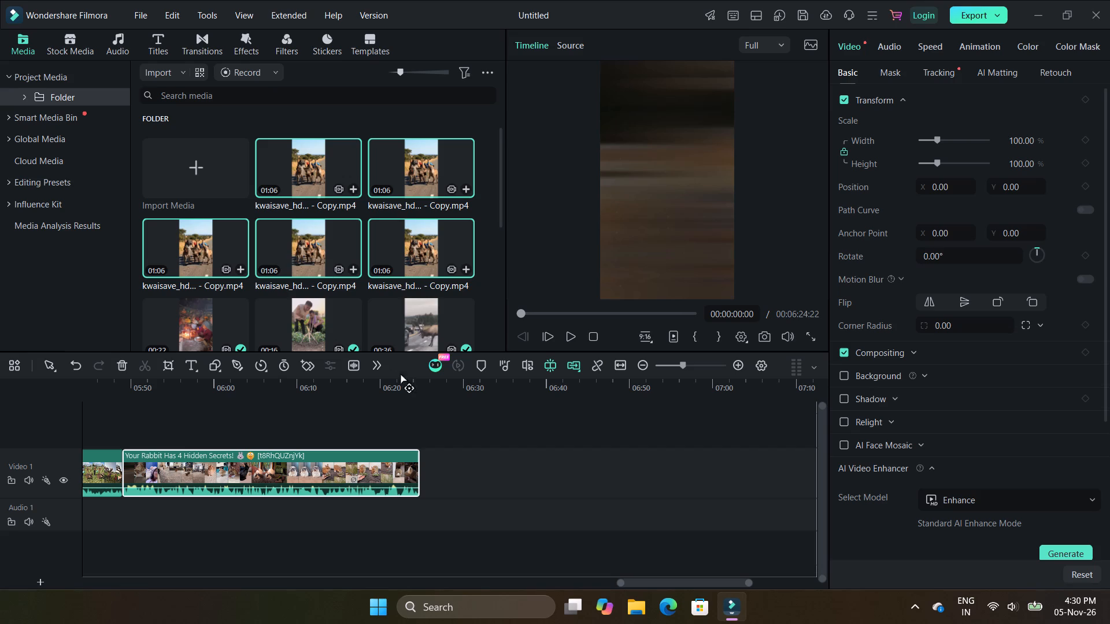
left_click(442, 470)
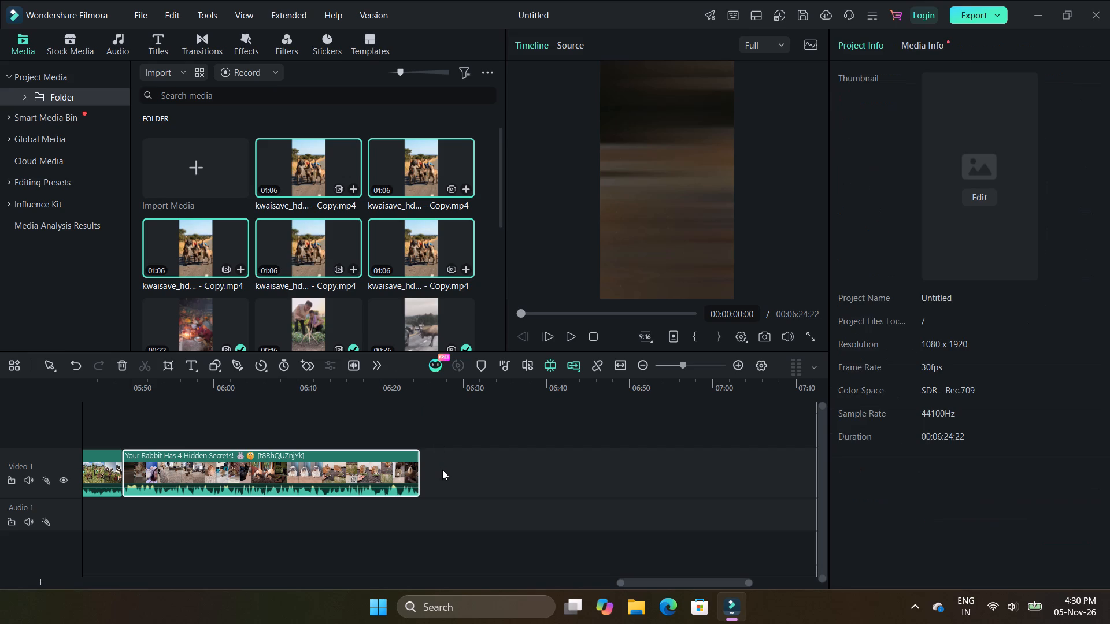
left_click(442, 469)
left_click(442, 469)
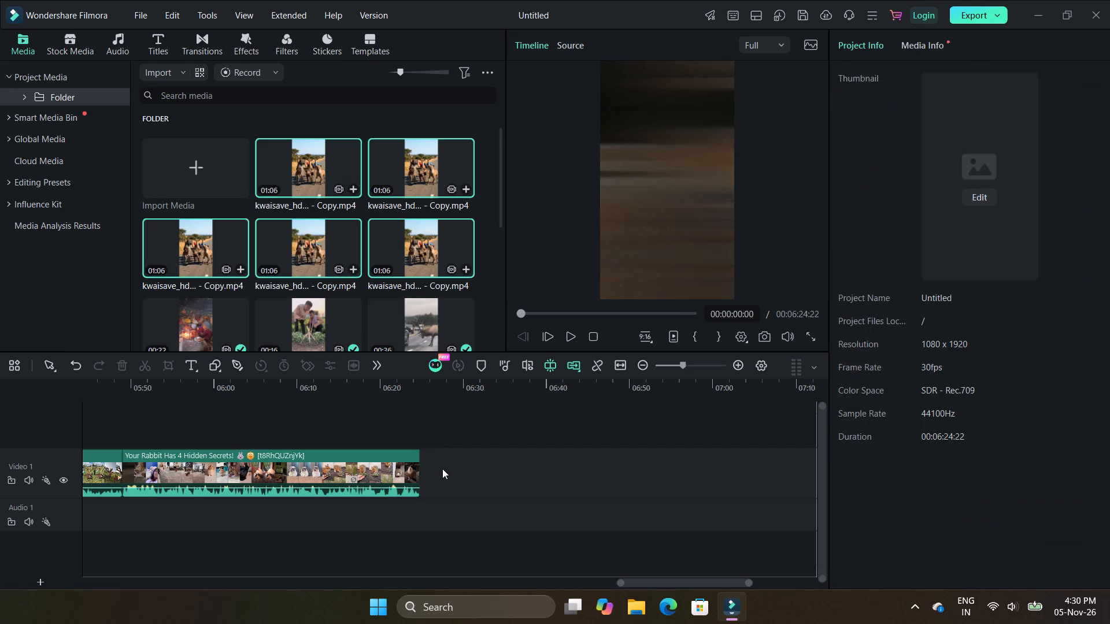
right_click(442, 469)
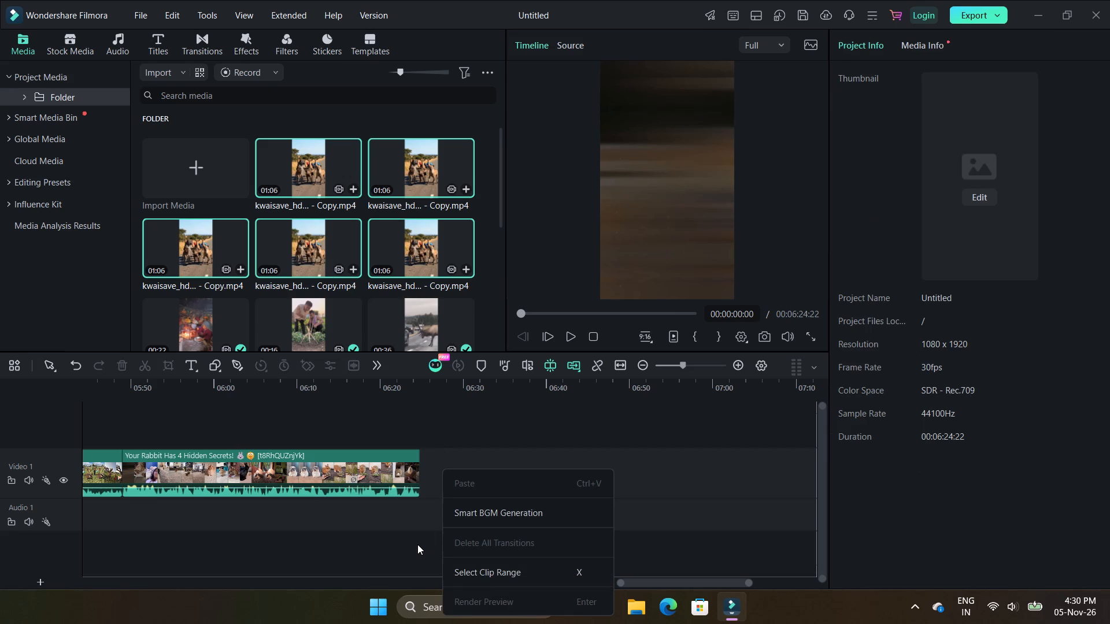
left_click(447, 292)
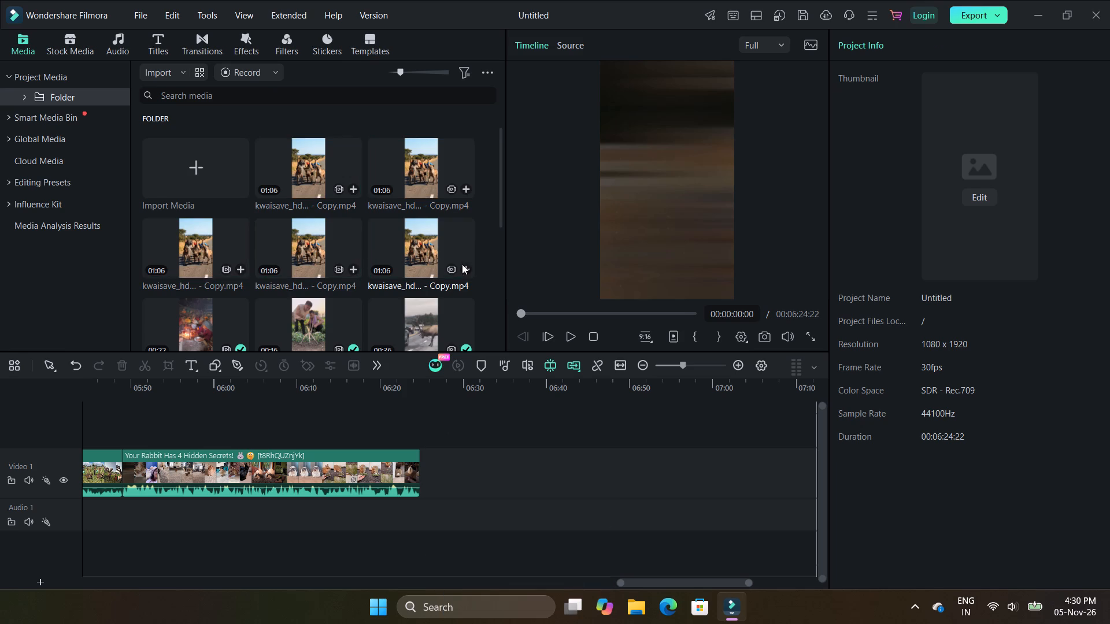
Insert the last of the five kwaisave_hd copies at the start of Video 1, matching the project settings to its 720x1280 30fps.
left_click(462, 269)
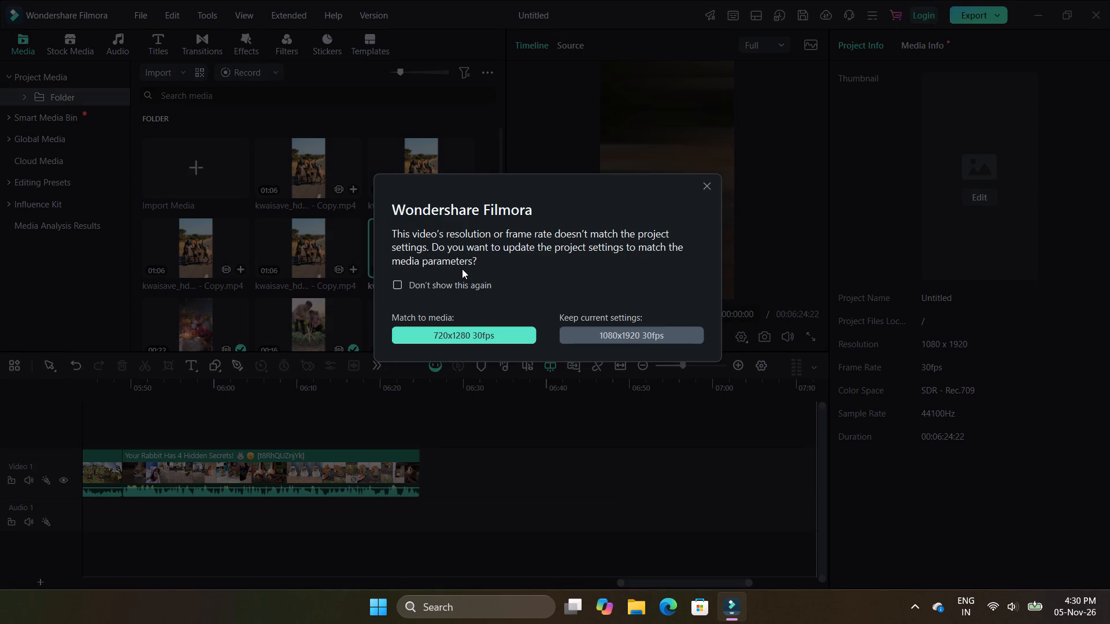
left_click(462, 333)
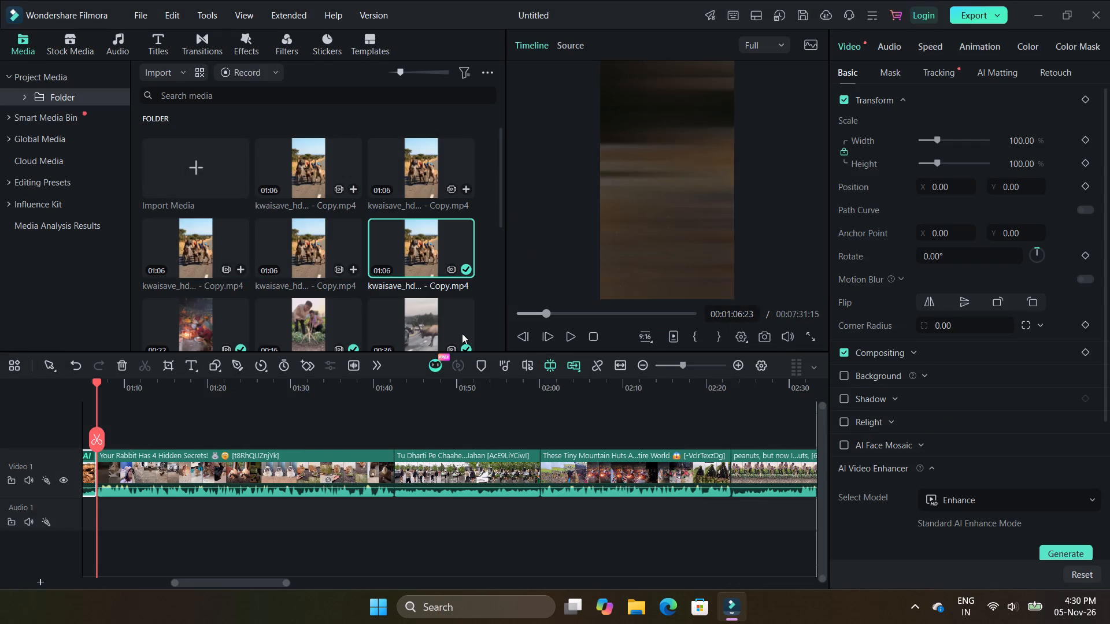
Add the kwaisave_hd (6), (7) and (9) copies one after another at the playhead on Video 1.
left_click(350, 266)
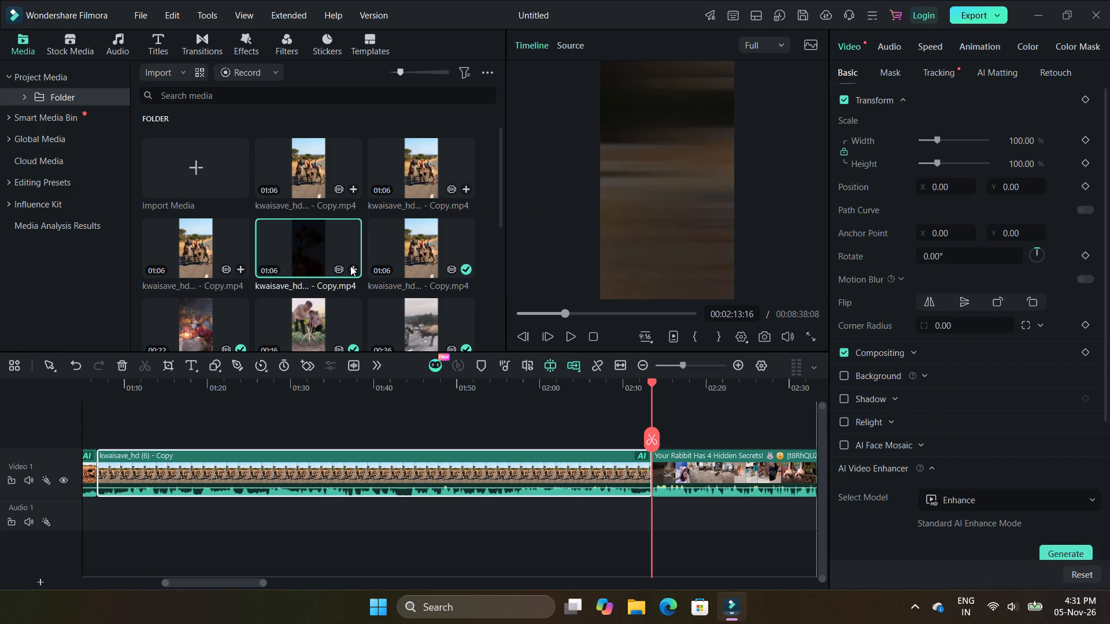
left_click(242, 265)
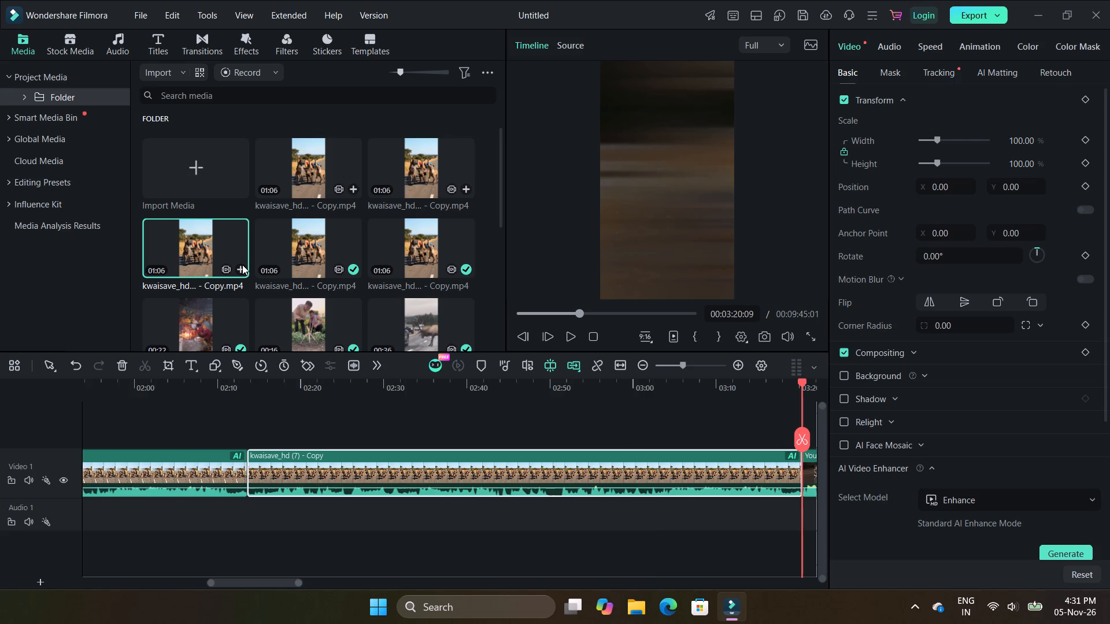
left_click(353, 187)
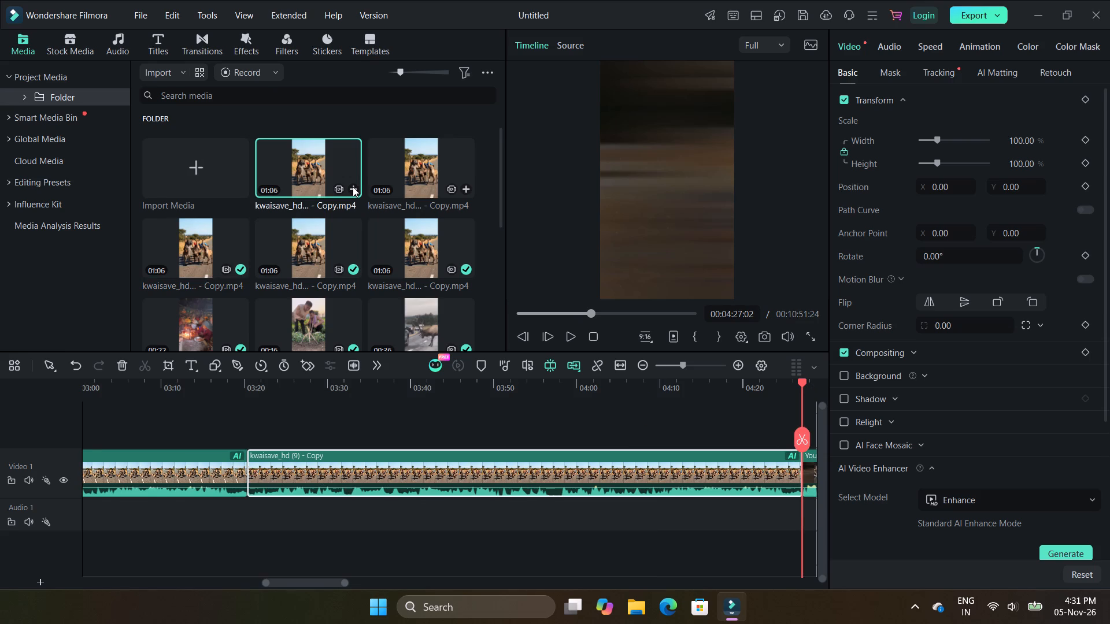
Look through the project media folder to check which clips are already used on the timeline.
scroll(388, 224, "down", 2)
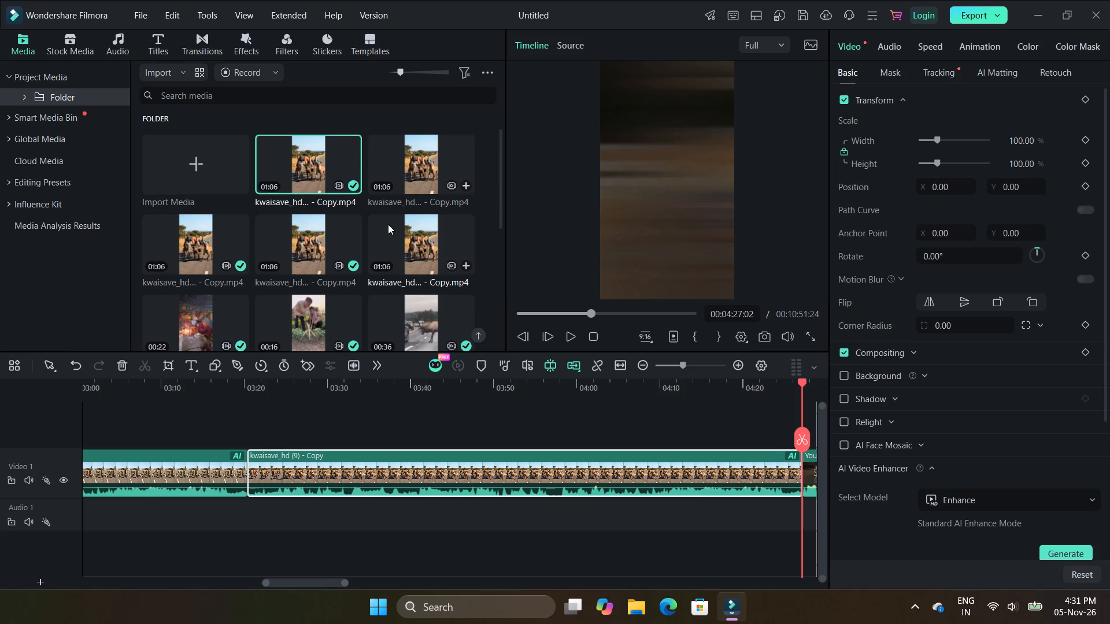
scroll(388, 224, "down", 7)
scroll(388, 224, "up", 1)
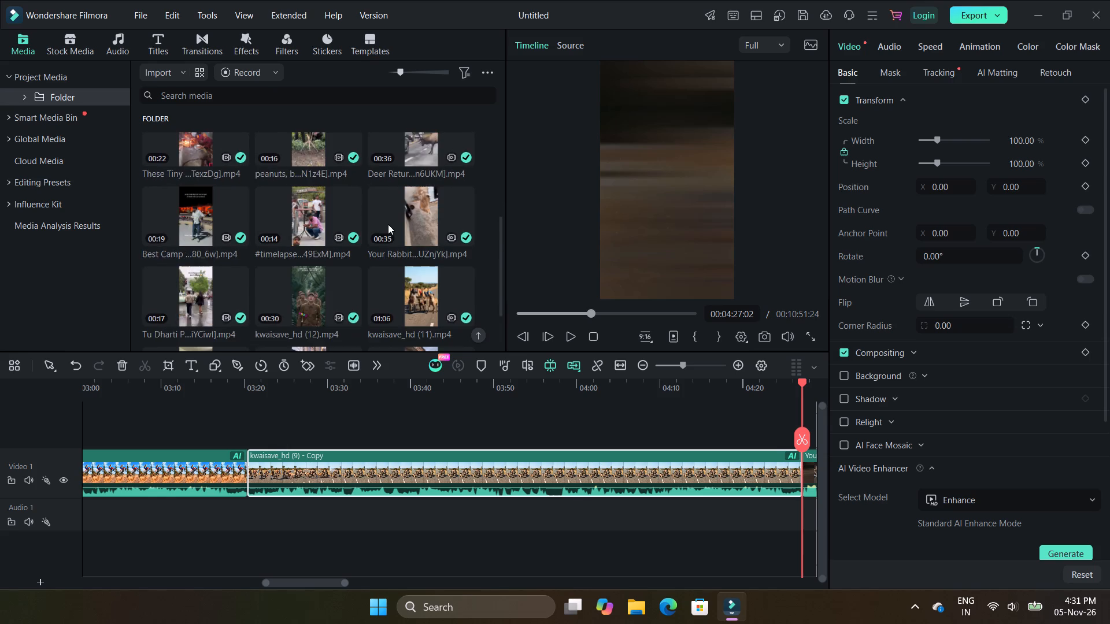
scroll(388, 224, "up", 1)
scroll(388, 224, "down", 5)
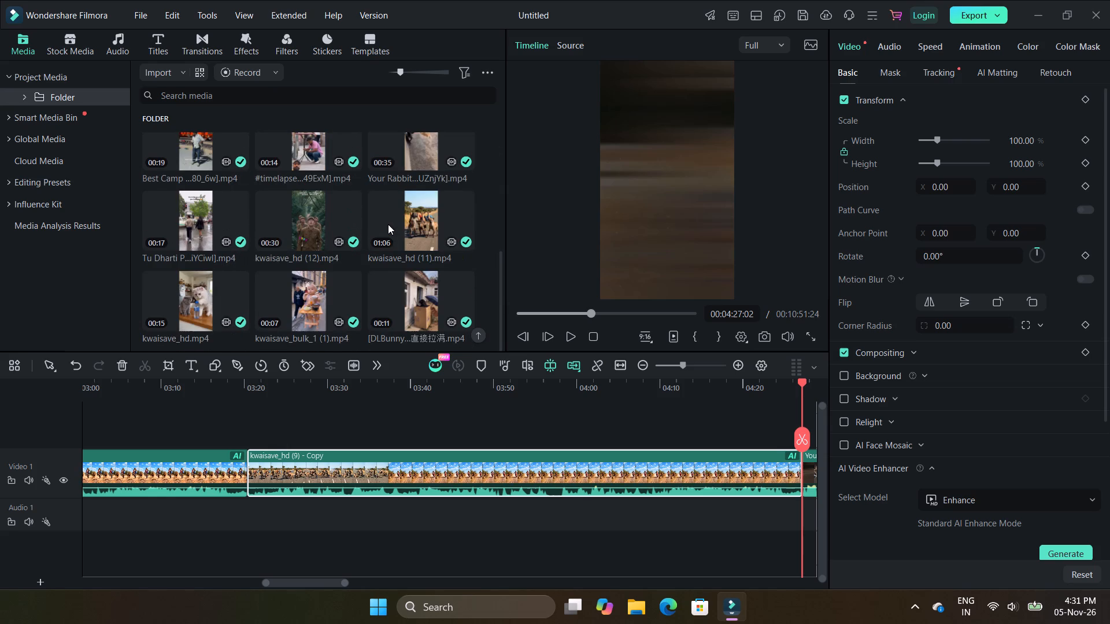
scroll(388, 224, "down", 1)
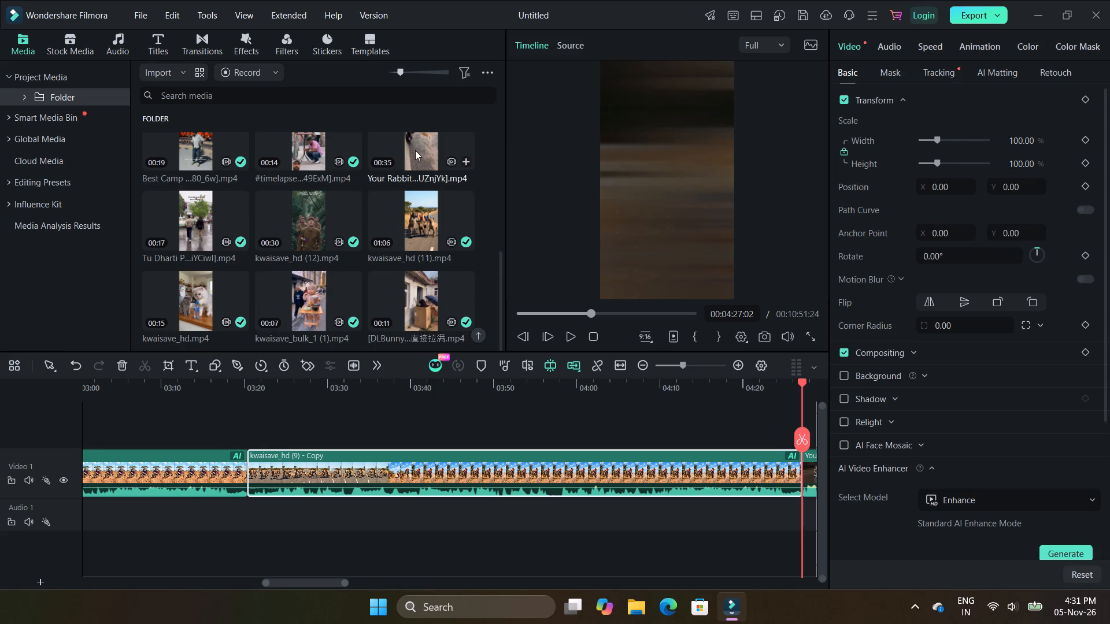
scroll(458, 265, "down", 1)
scroll(458, 265, "up", 3)
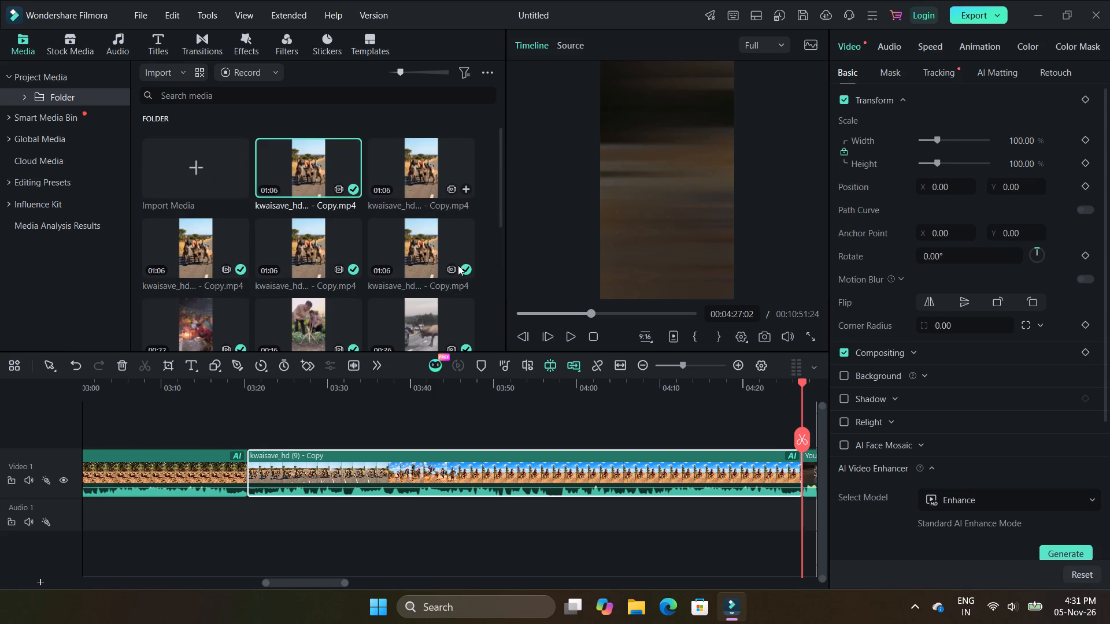
scroll(458, 265, "up", 1)
left_click(473, 129)
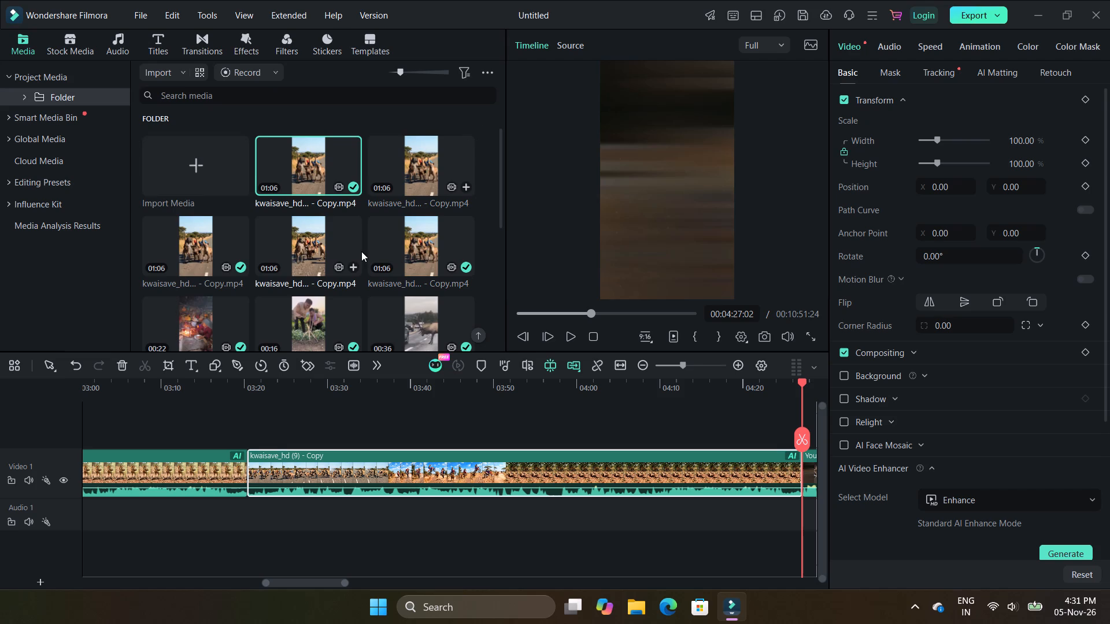
scroll(361, 251, "down", 3)
scroll(361, 251, "up", 4)
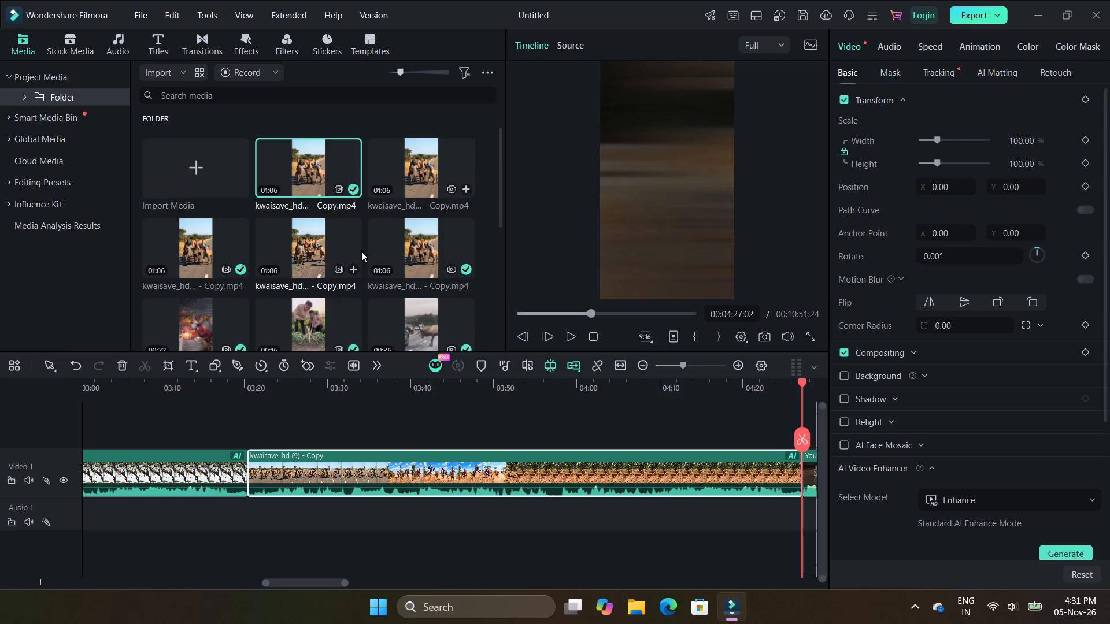
Add the long video 結婚當天女兒嫌棄我窮 from the NEW VIDEO folder after the last clip on Video 1.
left_click(193, 163)
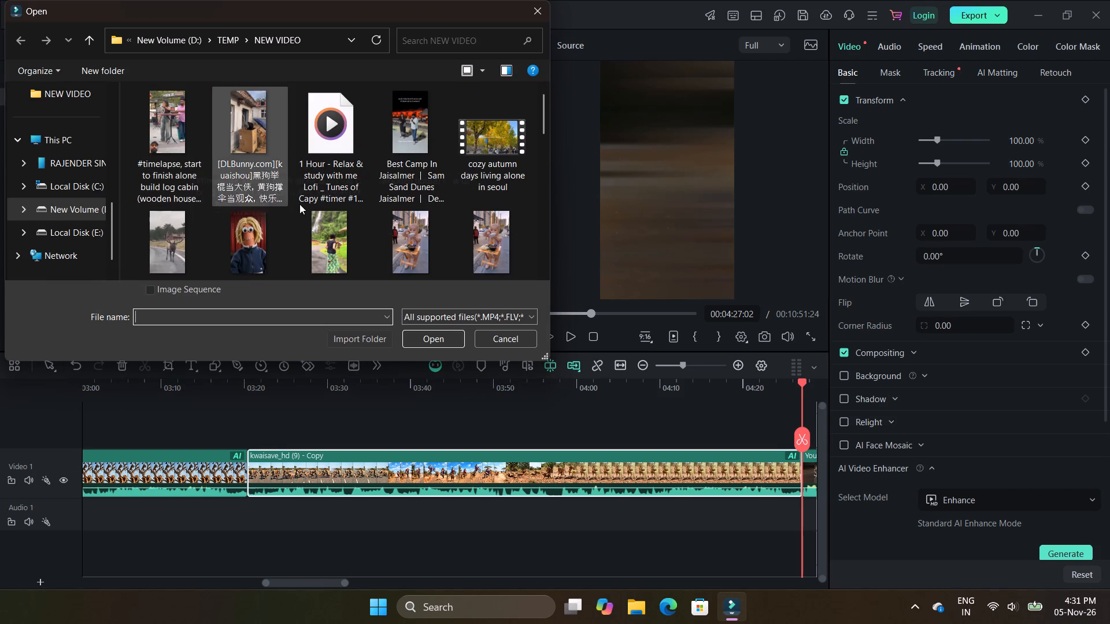
scroll(300, 205, "down", 2)
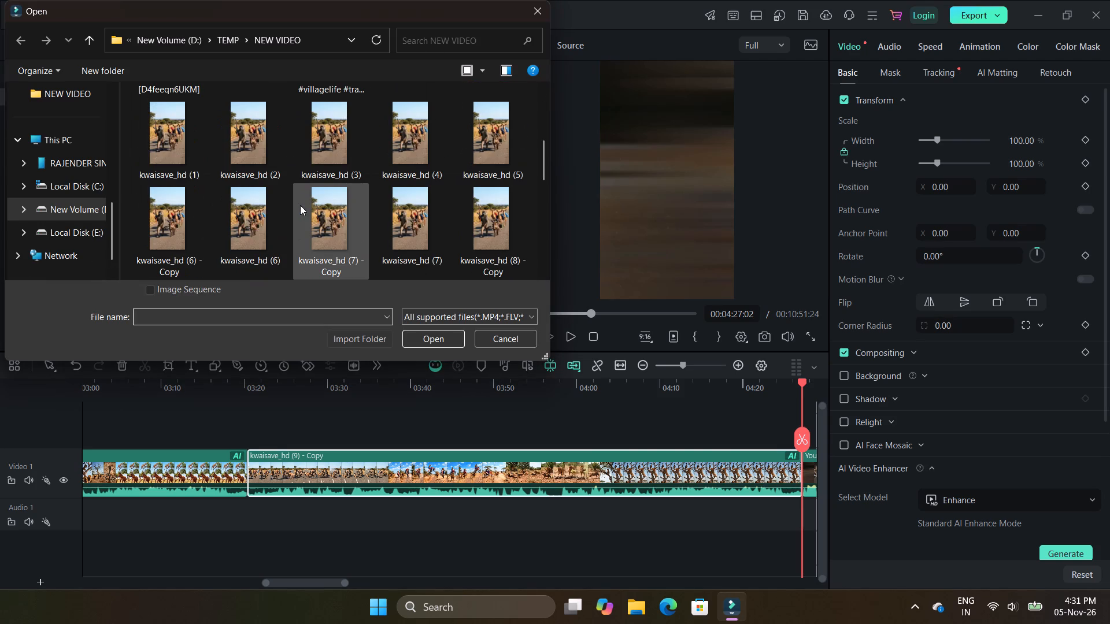
scroll(300, 205, "down", 3)
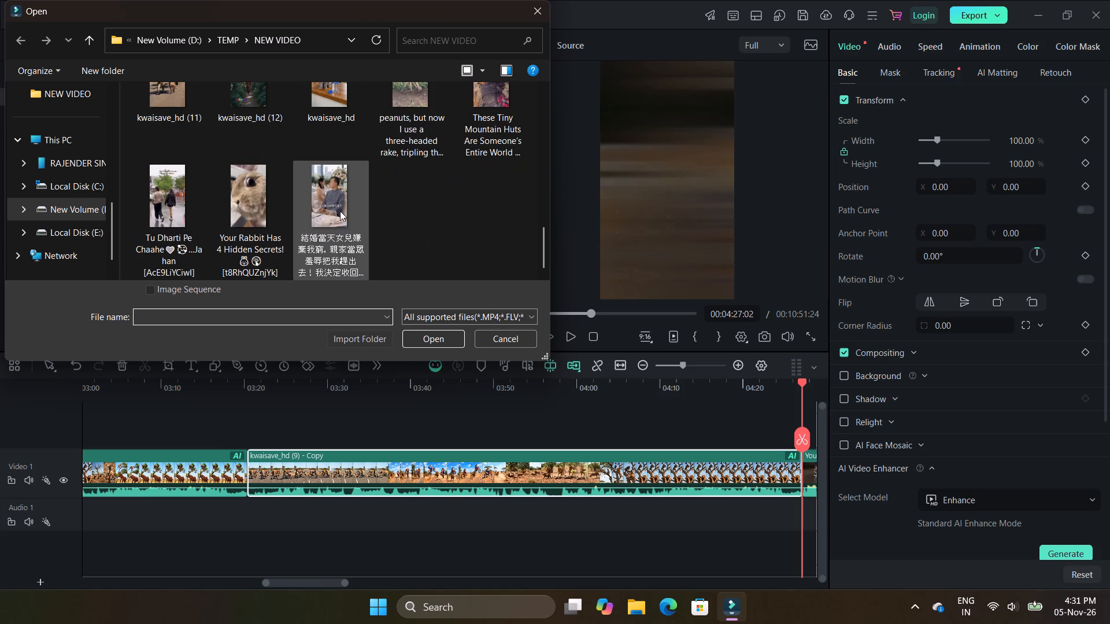
left_click_drag(328, 198, 671, 499)
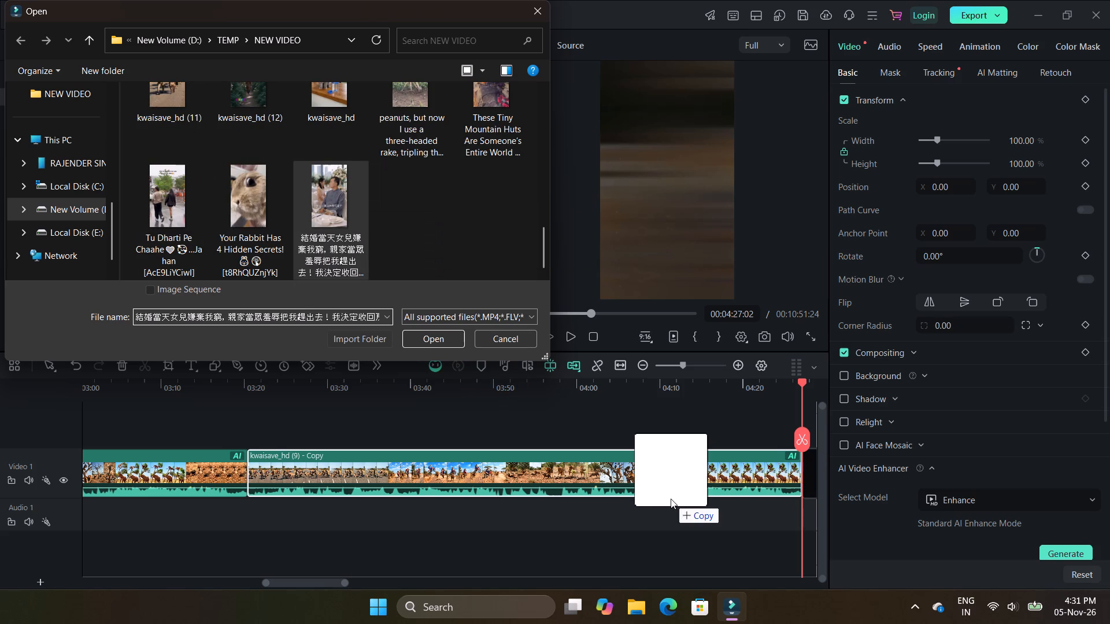
left_click_drag(671, 499, 830, 506)
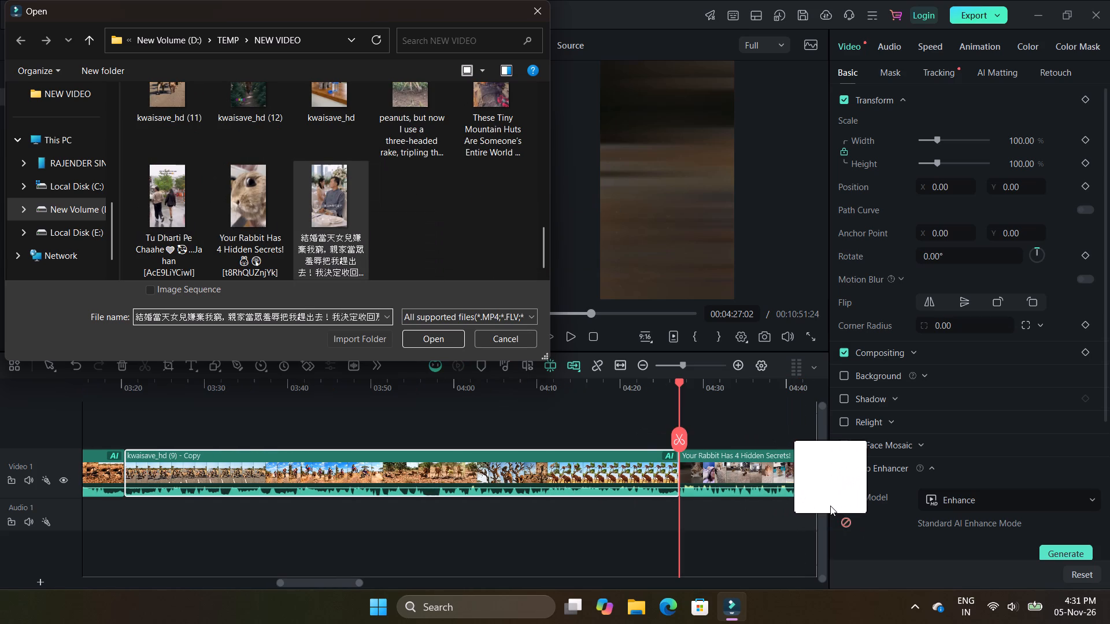
left_click_drag(830, 506, 865, 499)
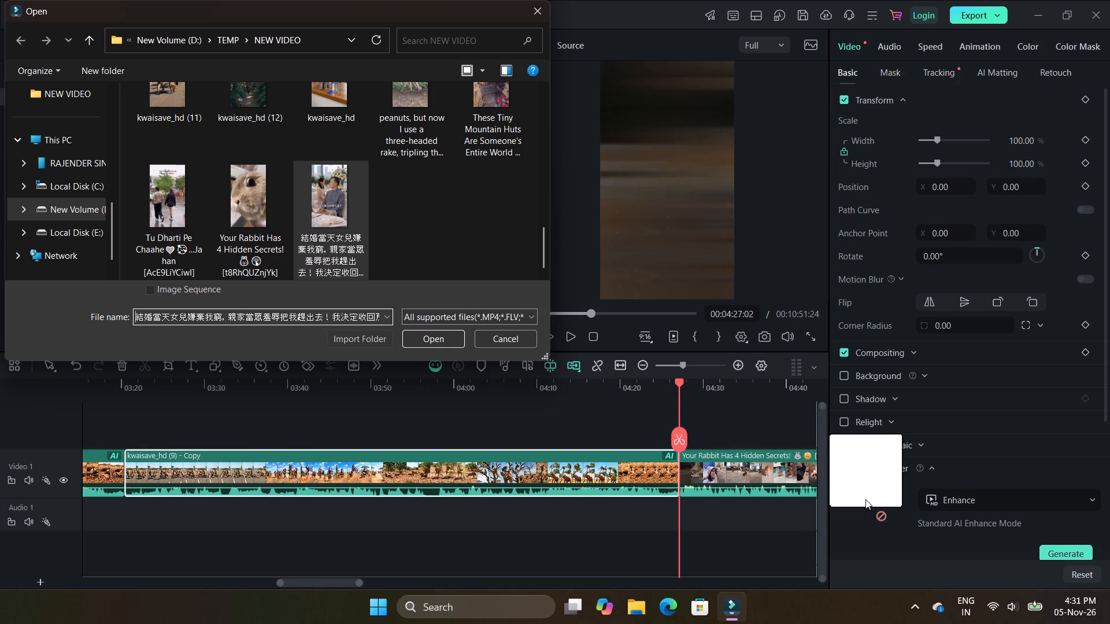
left_click_drag(865, 499, 810, 491)
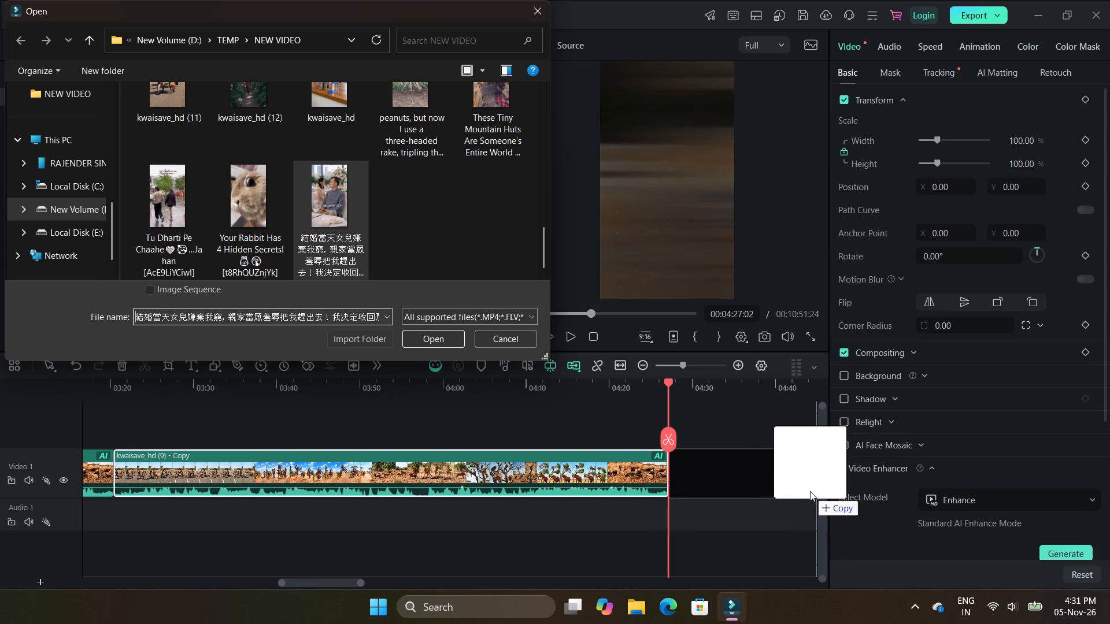
left_click_drag(810, 491, 817, 481)
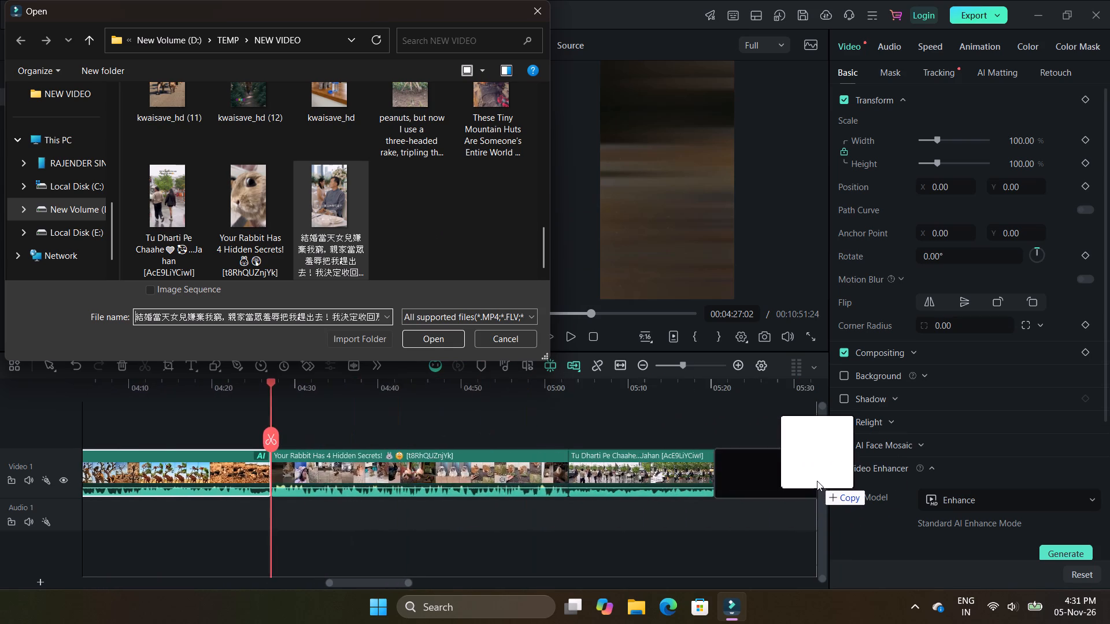
left_click_drag(817, 481, 816, 481)
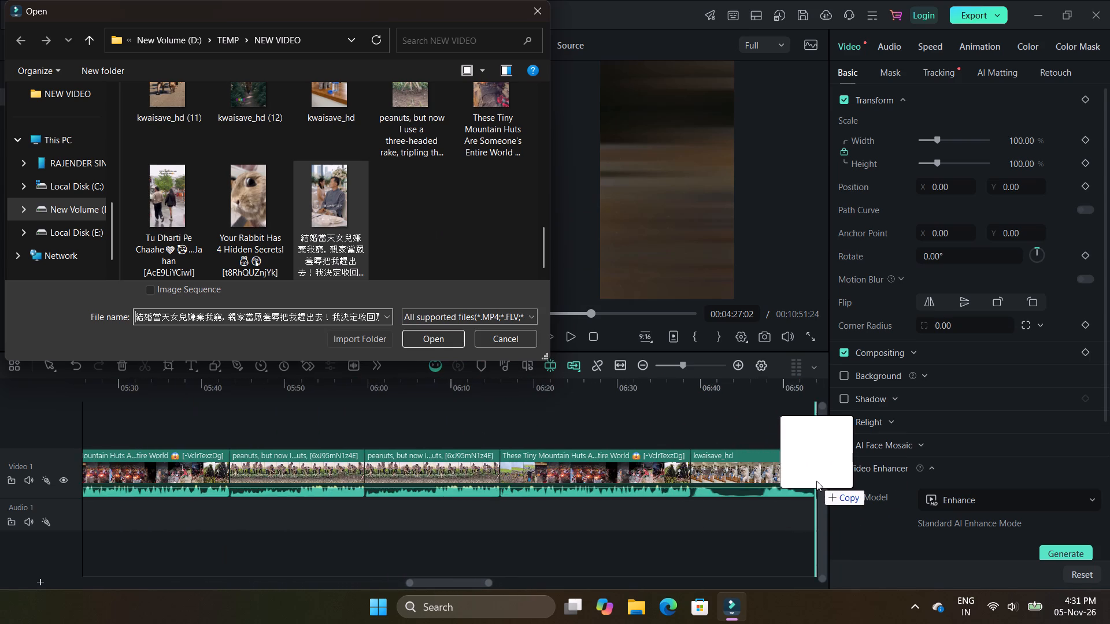
left_click_drag(816, 481, 816, 481)
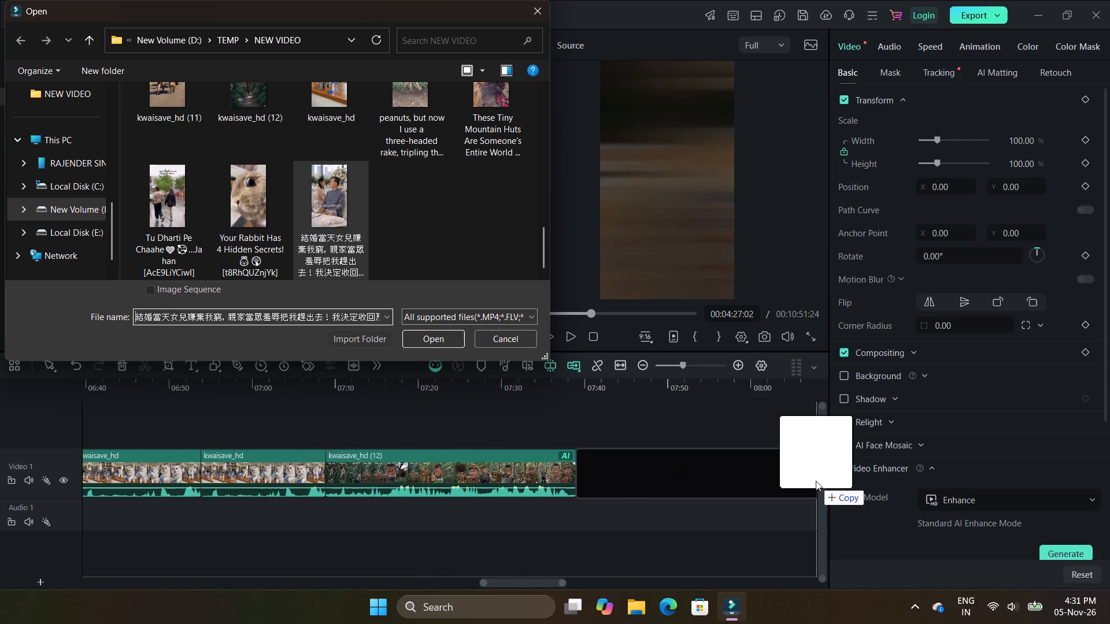
left_click_drag(816, 481, 847, 491)
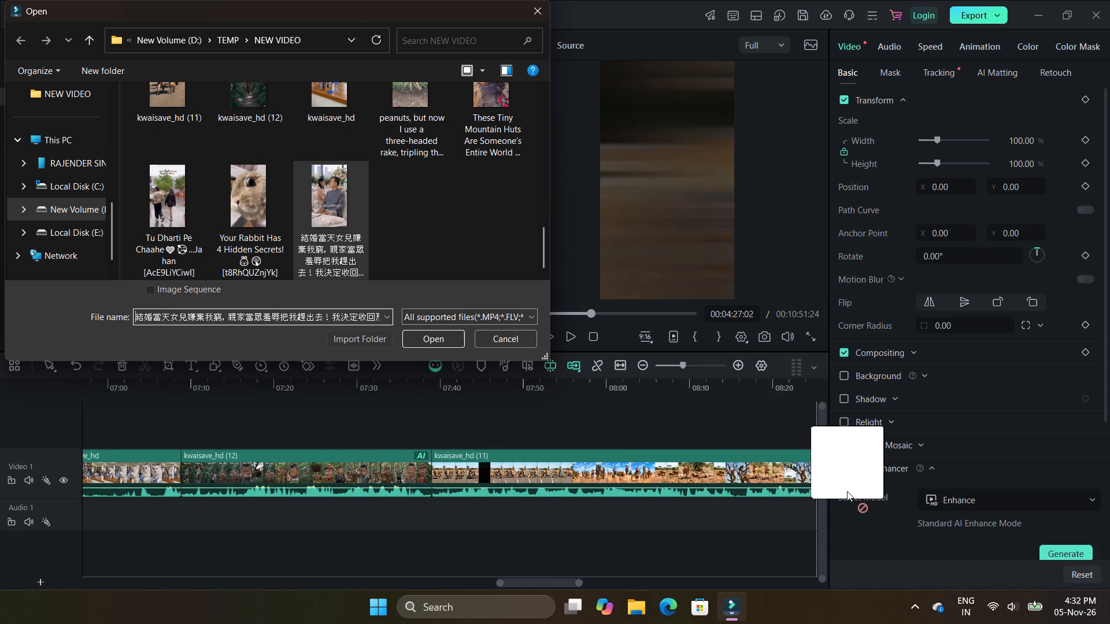
left_click_drag(847, 491, 824, 507)
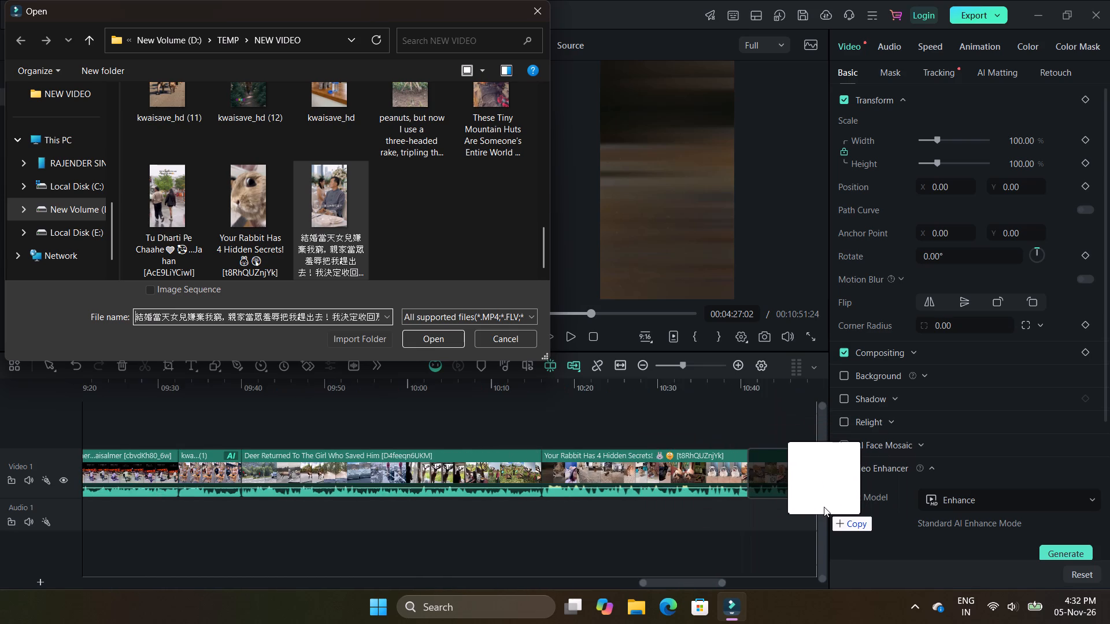
left_click_drag(824, 507, 371, 479)
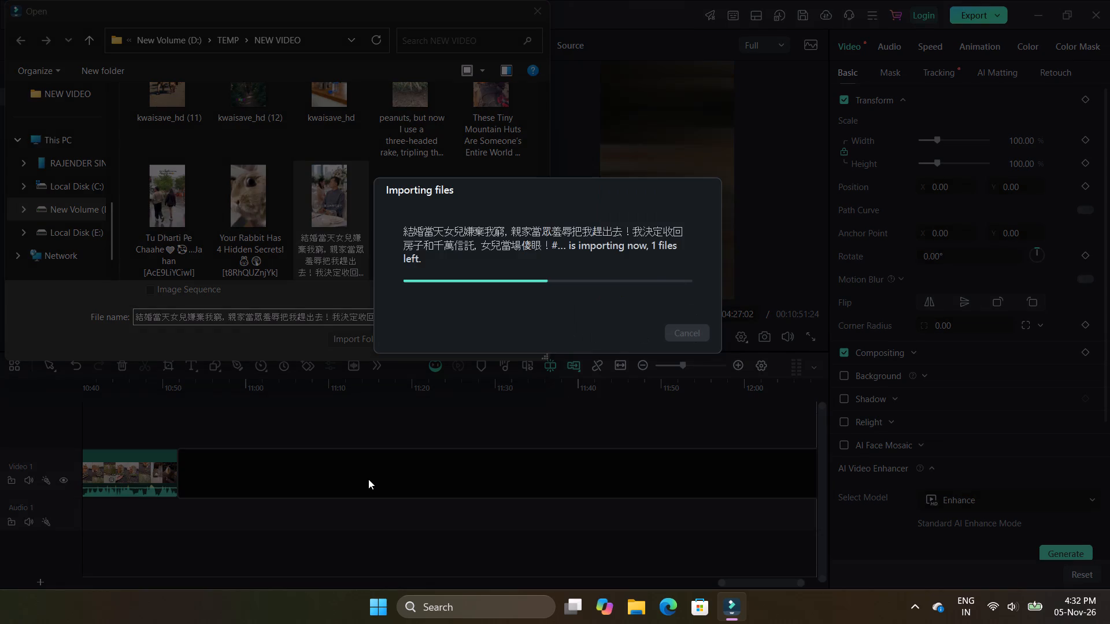
Finish choosing the 結婚當天女兒嫌棄我窮 video in the NEW VIDEO folder and close the file selection.
left_click(446, 328)
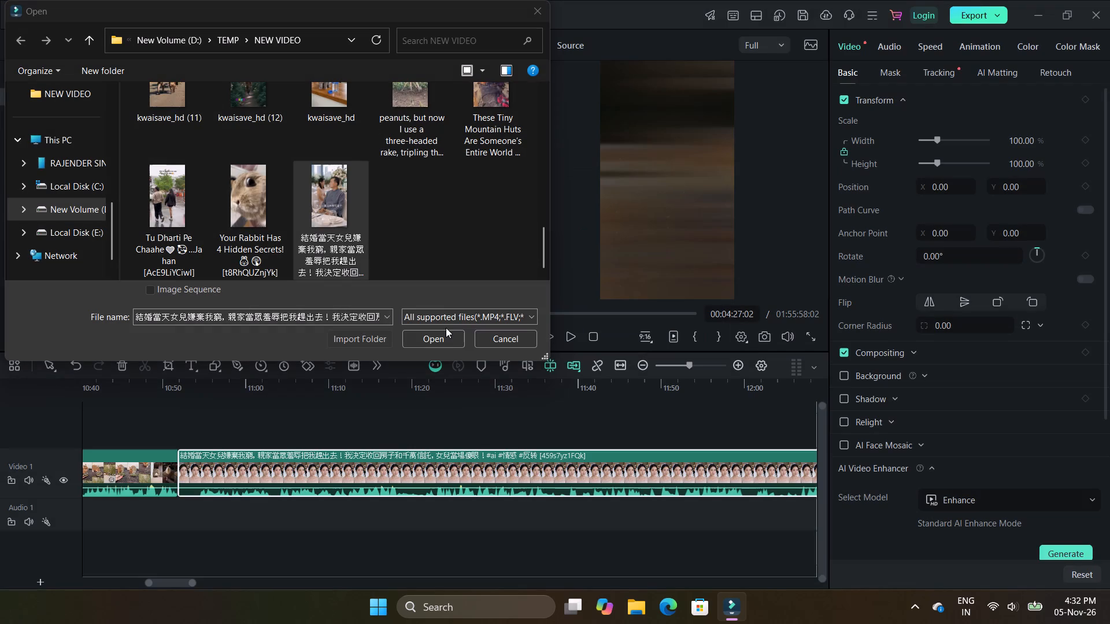
scroll(389, 205, "down", 1)
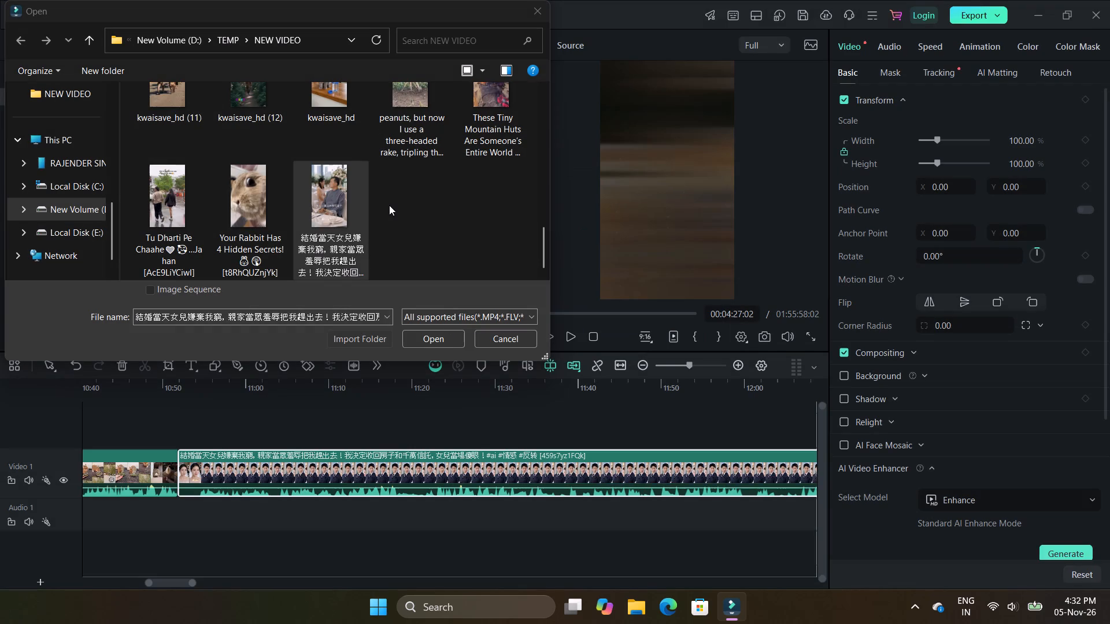
scroll(389, 205, "down", 1)
scroll(389, 205, "up", 5)
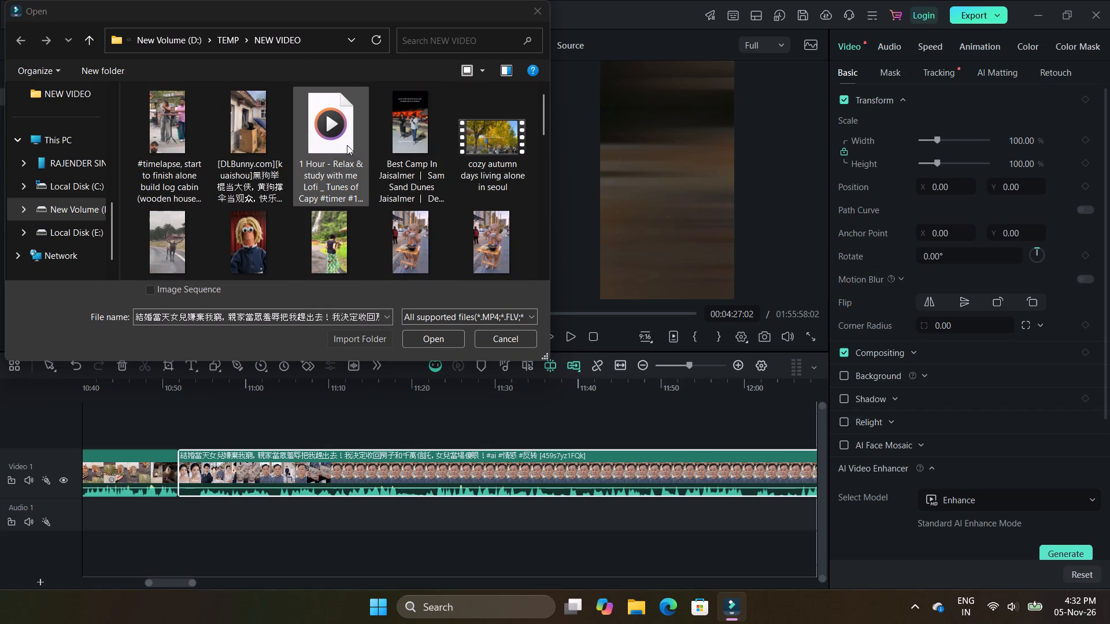
left_click_drag(269, 452, 276, 454)
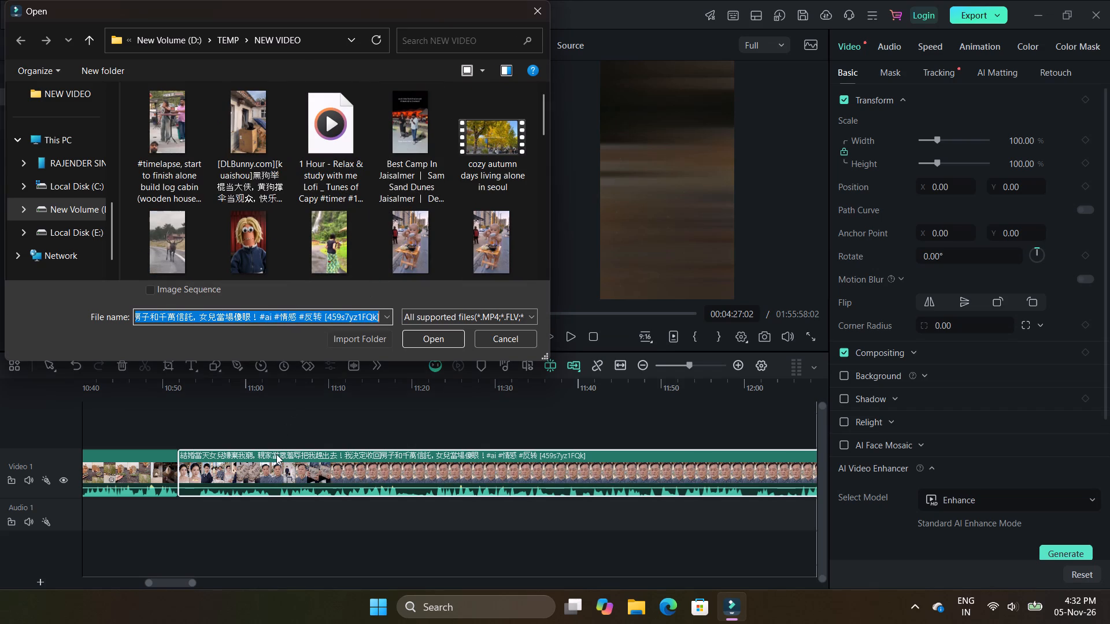
left_click_drag(276, 454, 419, 465)
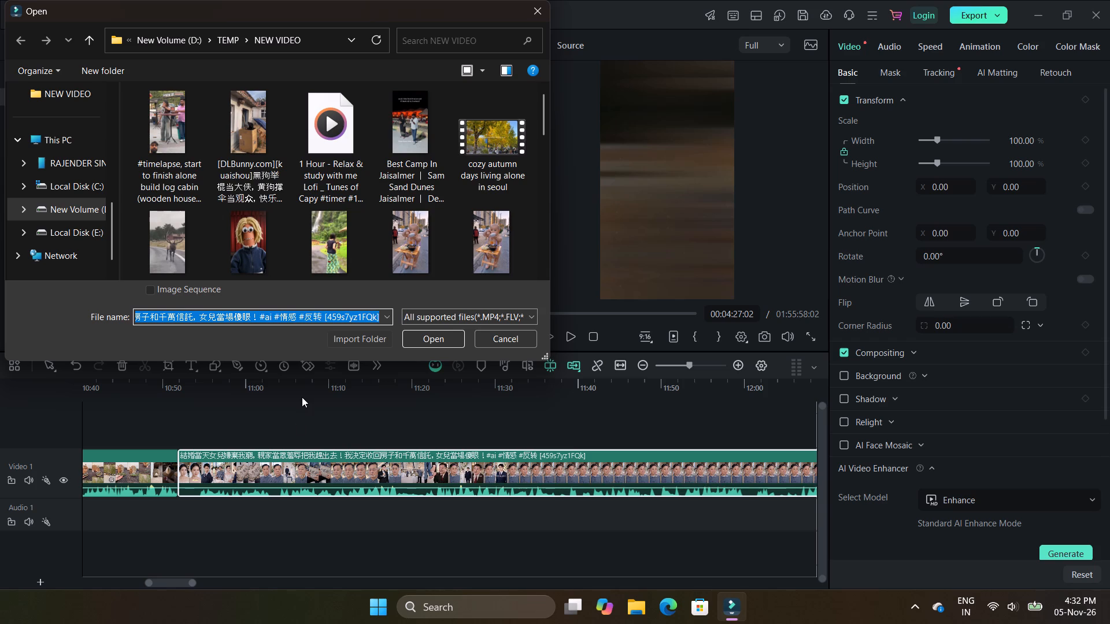
left_click(431, 339)
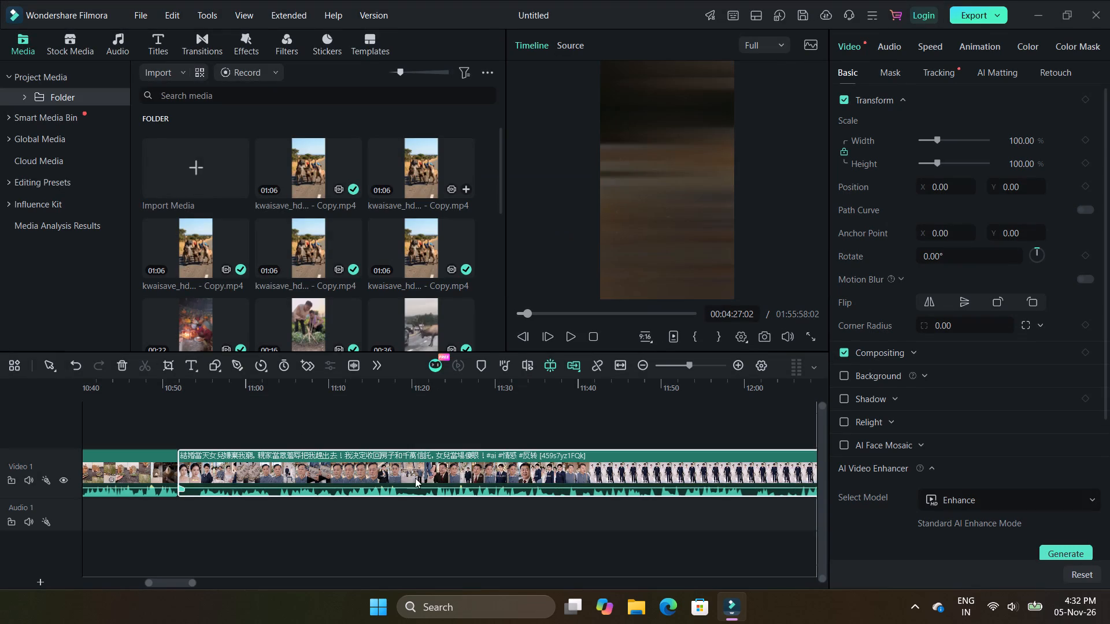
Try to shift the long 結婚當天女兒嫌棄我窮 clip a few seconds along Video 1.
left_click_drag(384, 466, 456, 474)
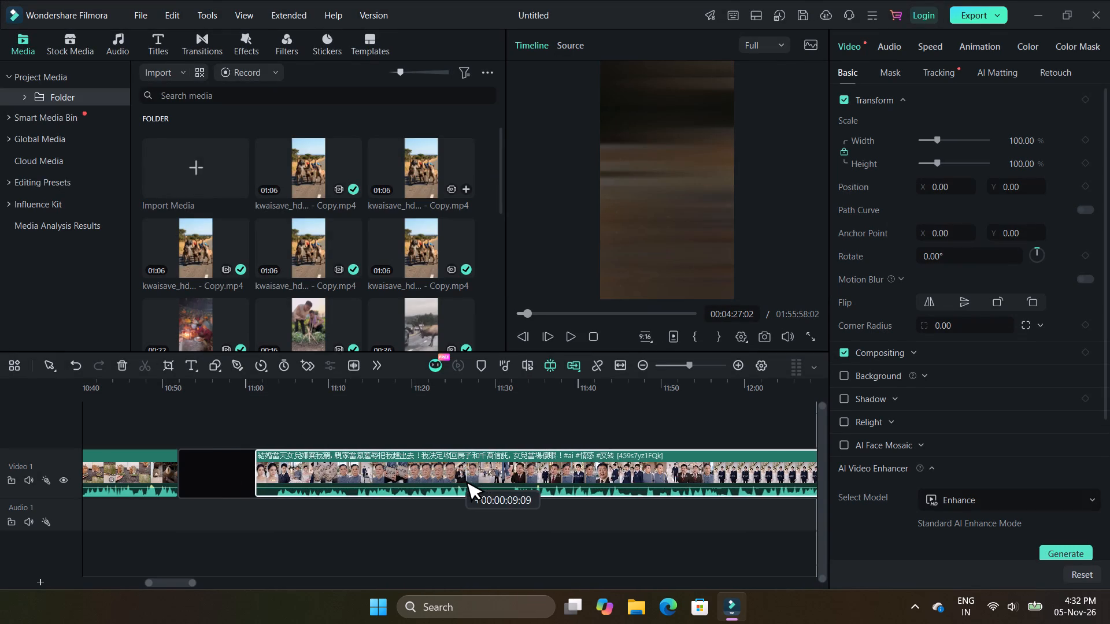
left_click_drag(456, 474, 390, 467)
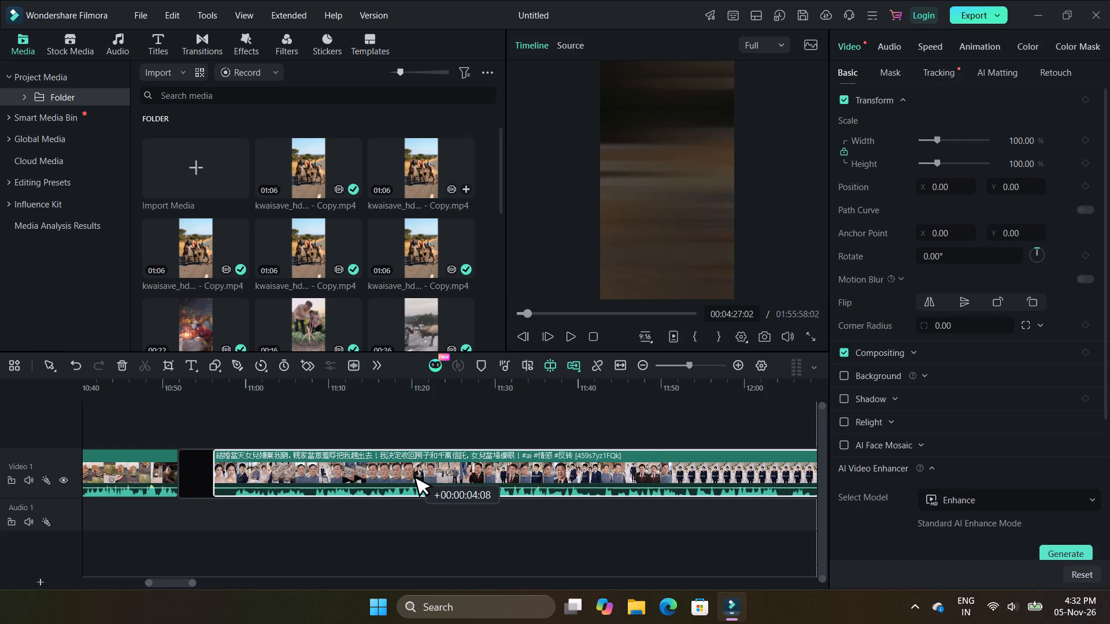
Import the "1 Hour - Relax & study with me Lofi" audio file from the NEW VIDEO folder into the project media.
scroll(357, 225, "down", 2)
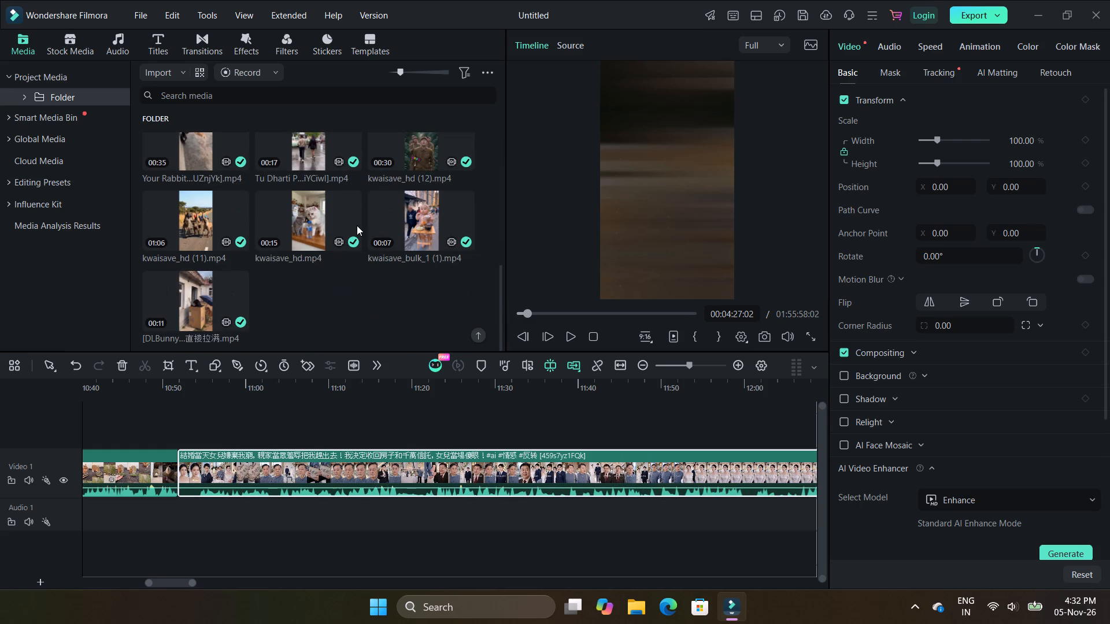
scroll(357, 225, "up", 1)
scroll(357, 225, "down", 1)
scroll(357, 225, "up", 1)
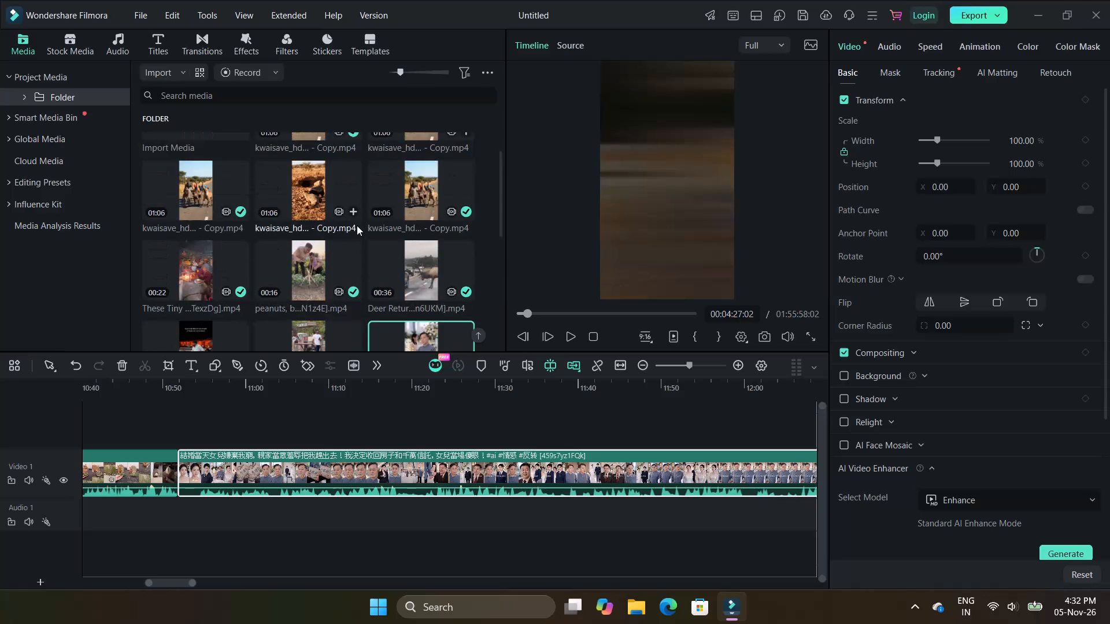
left_click(198, 174)
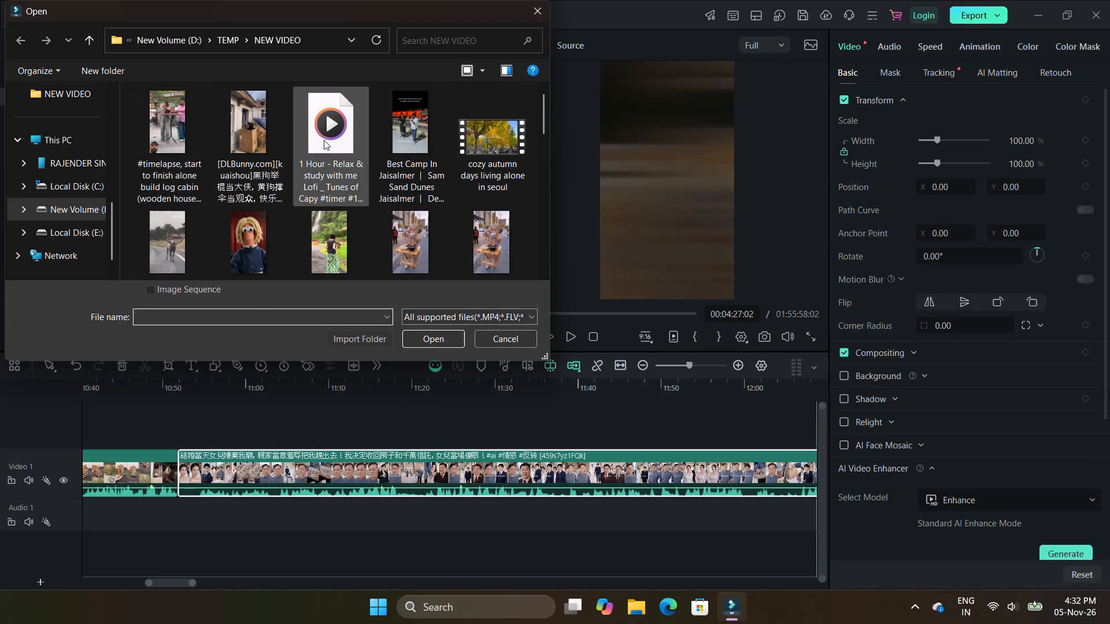
left_click(324, 140)
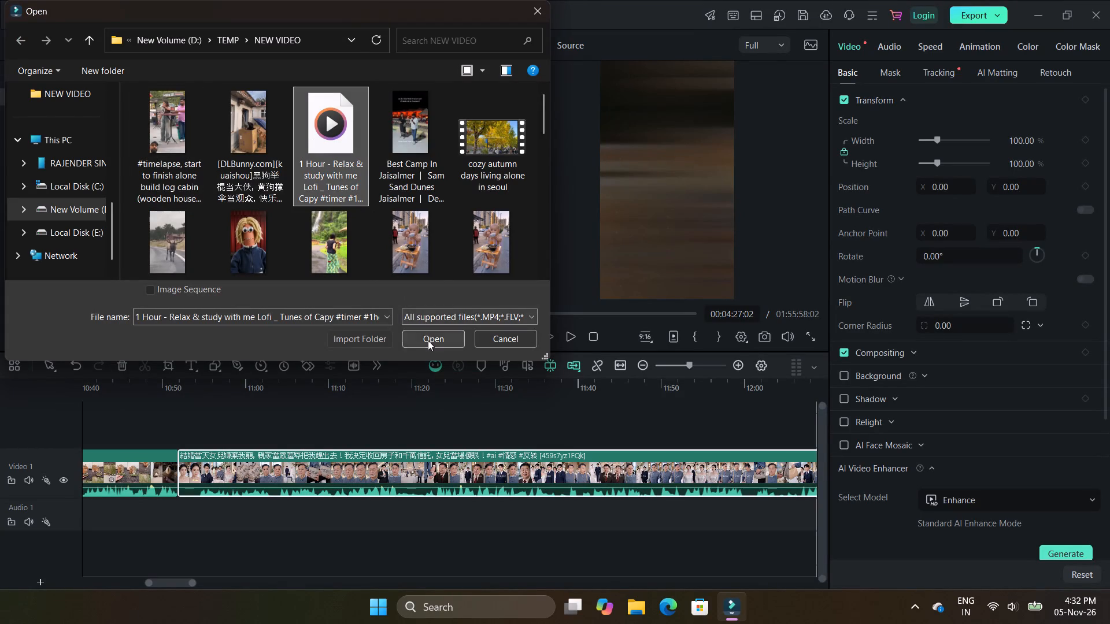
left_click(428, 340)
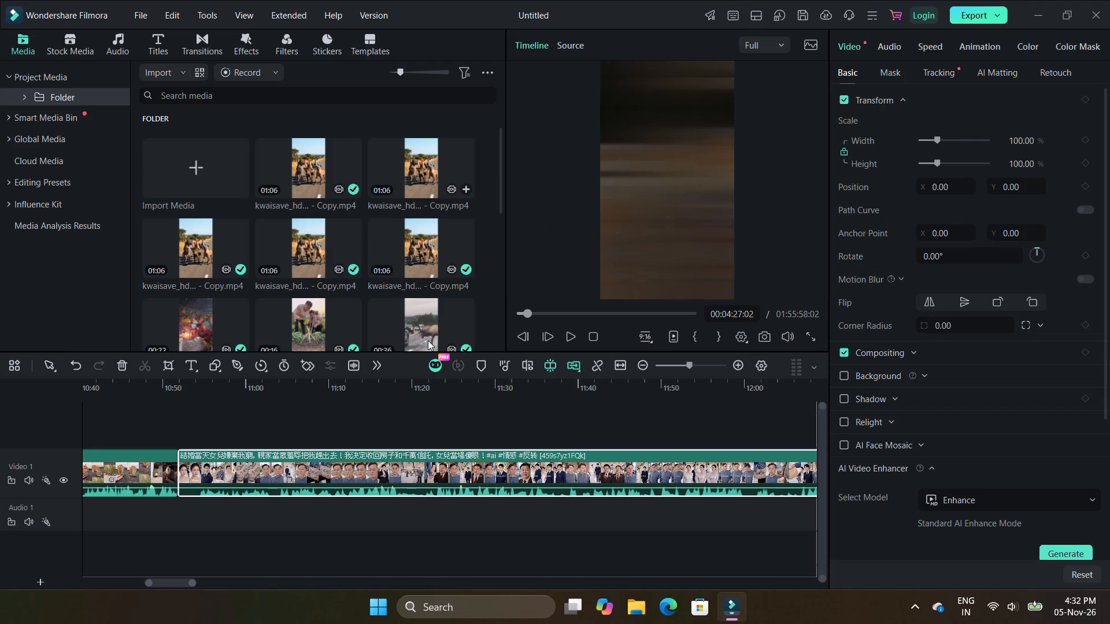
Place the 1 Hour lofi audio on Audio 1 beneath the last clips of the compilation and slide it several seconds earlier.
scroll(367, 281, "down", 4)
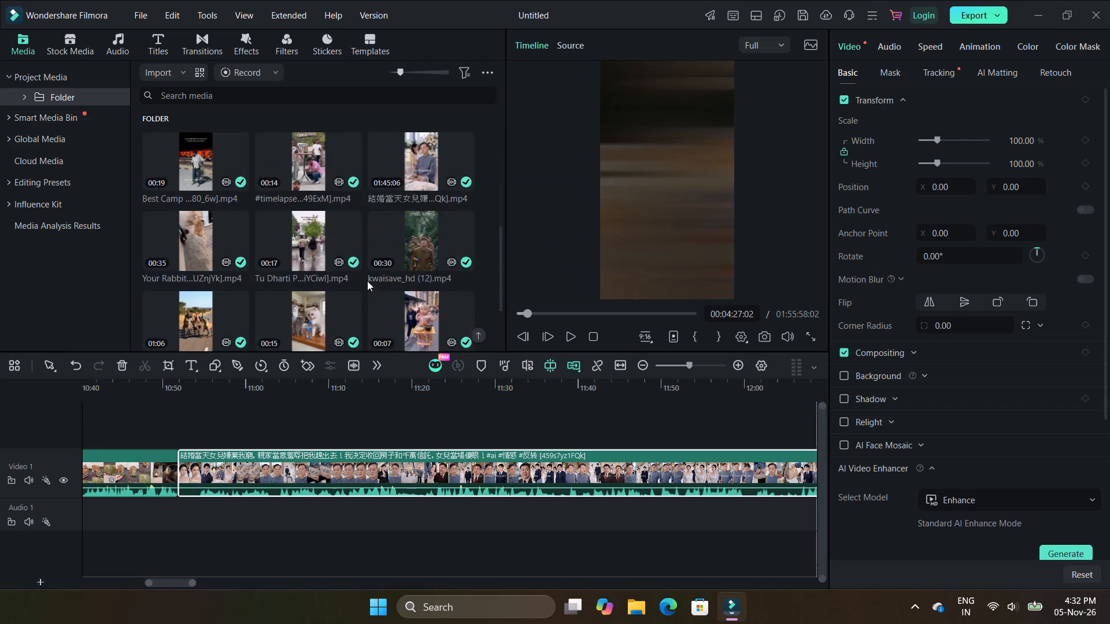
scroll(367, 281, "down", 1)
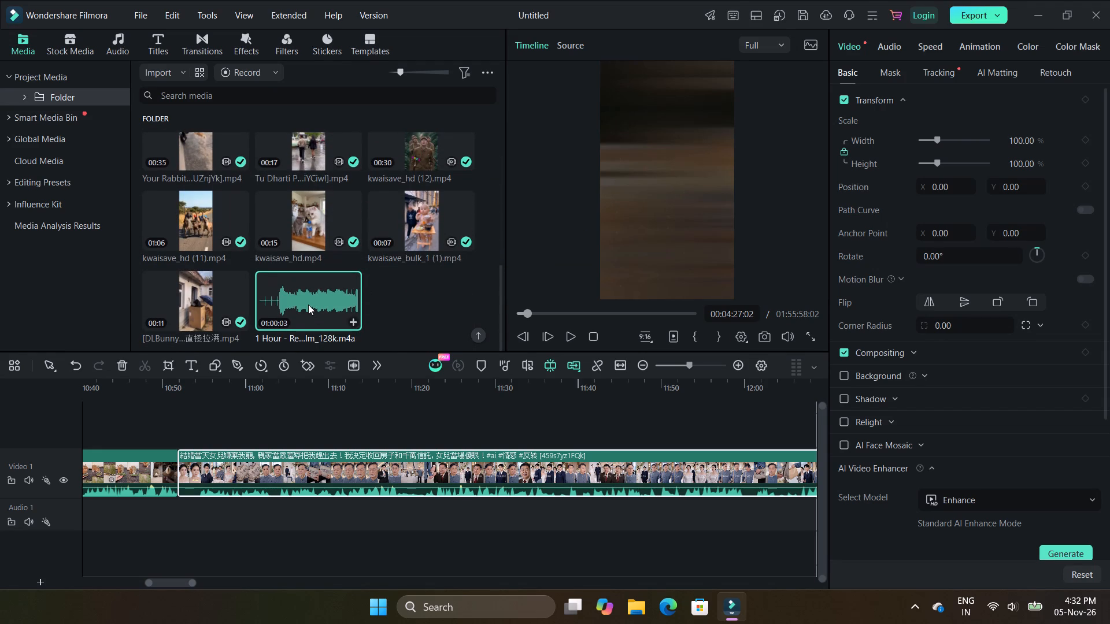
left_click_drag(308, 303, 275, 478)
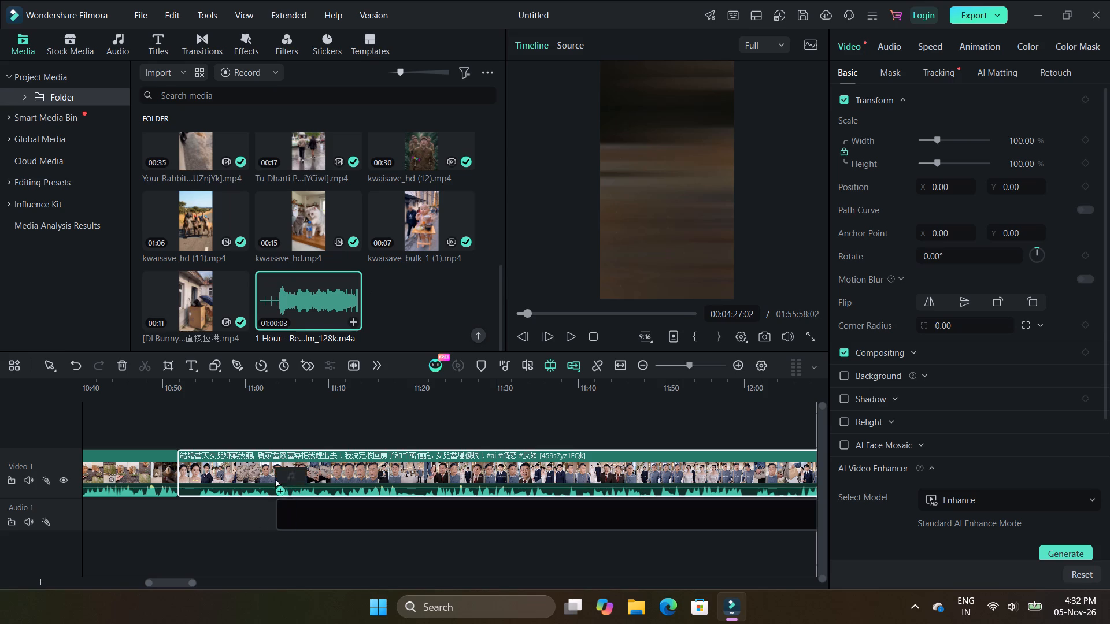
left_click_drag(275, 478, 86, 517)
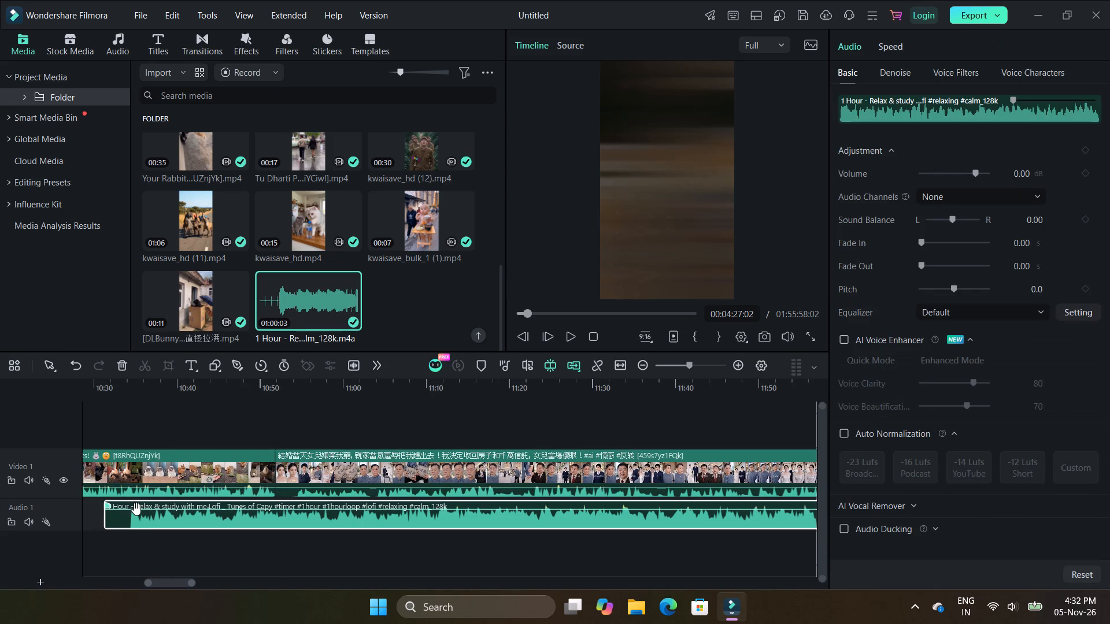
left_click_drag(139, 519, 110, 512)
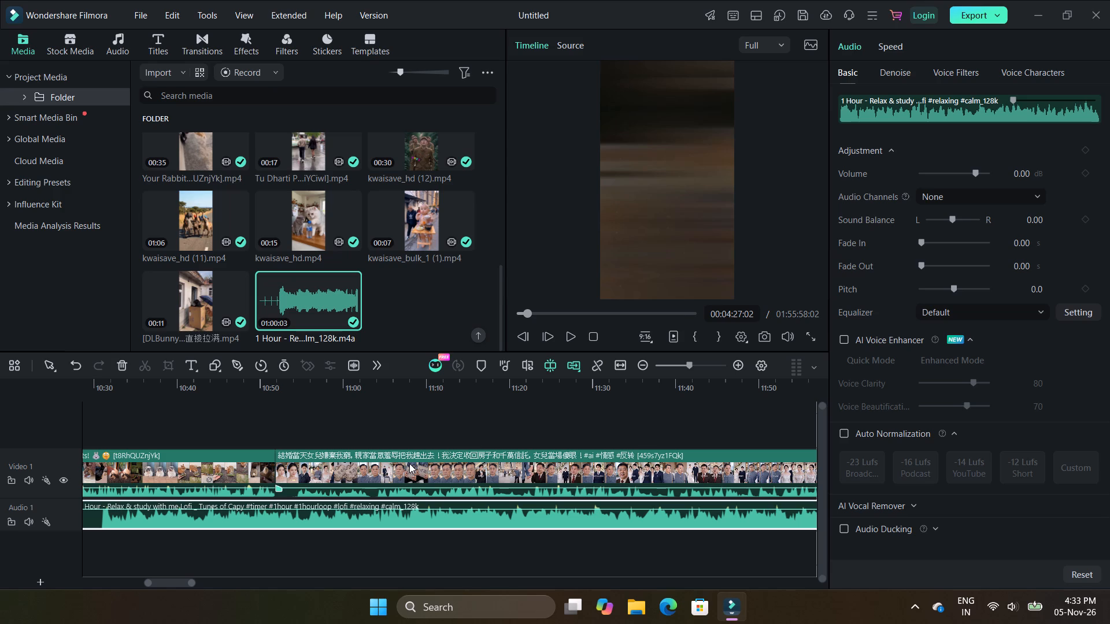
left_click_drag(409, 463, 436, 462)
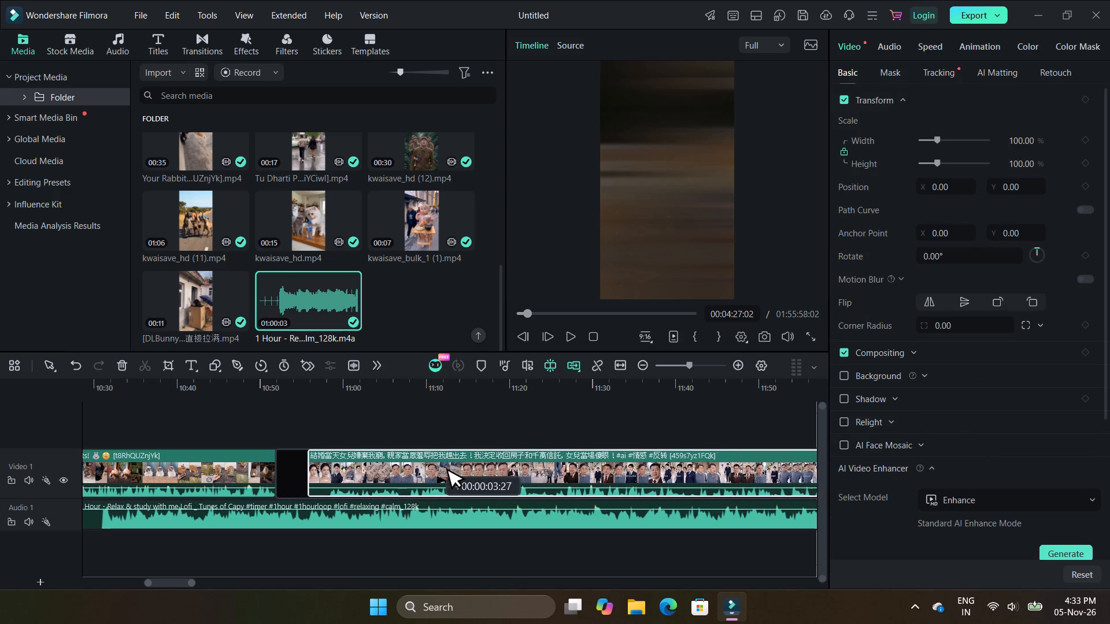
left_click_drag(436, 462, 415, 459)
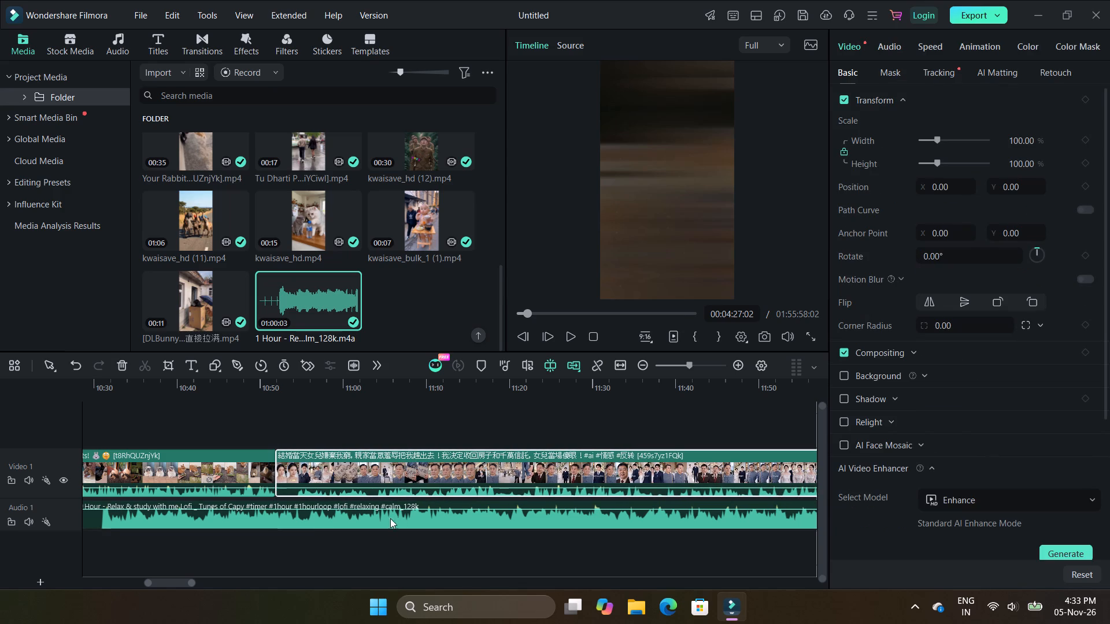
left_click_drag(383, 524, 314, 521)
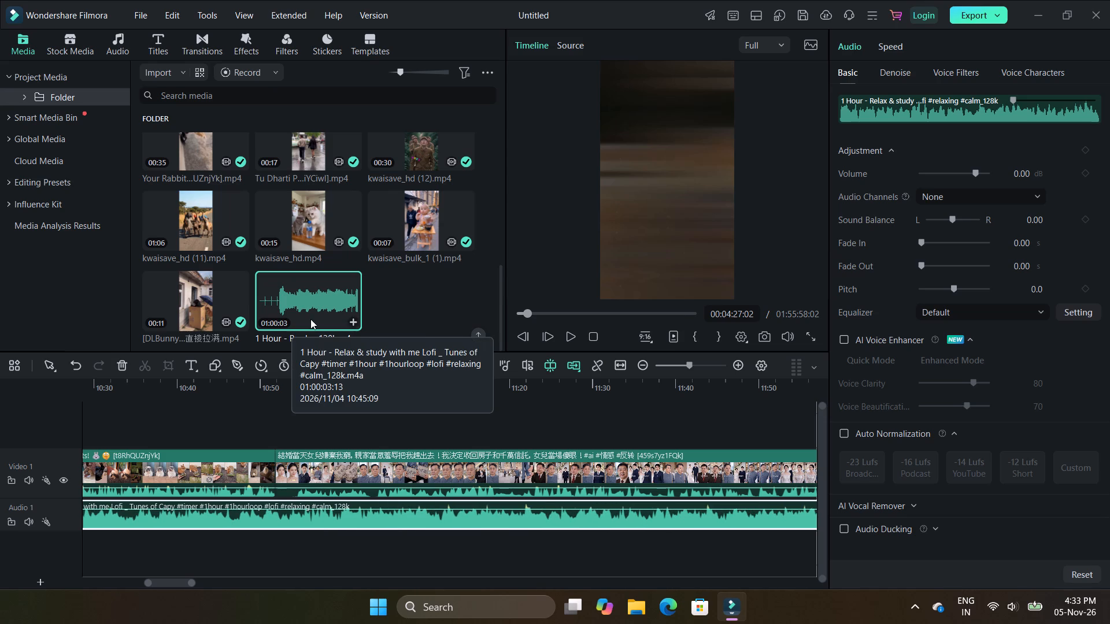
Return the playhead to 00:00:00:00 and place the 1 Hour lofi audio near the beginning of Audio 1.
left_click(517, 312)
left_click(517, 312)
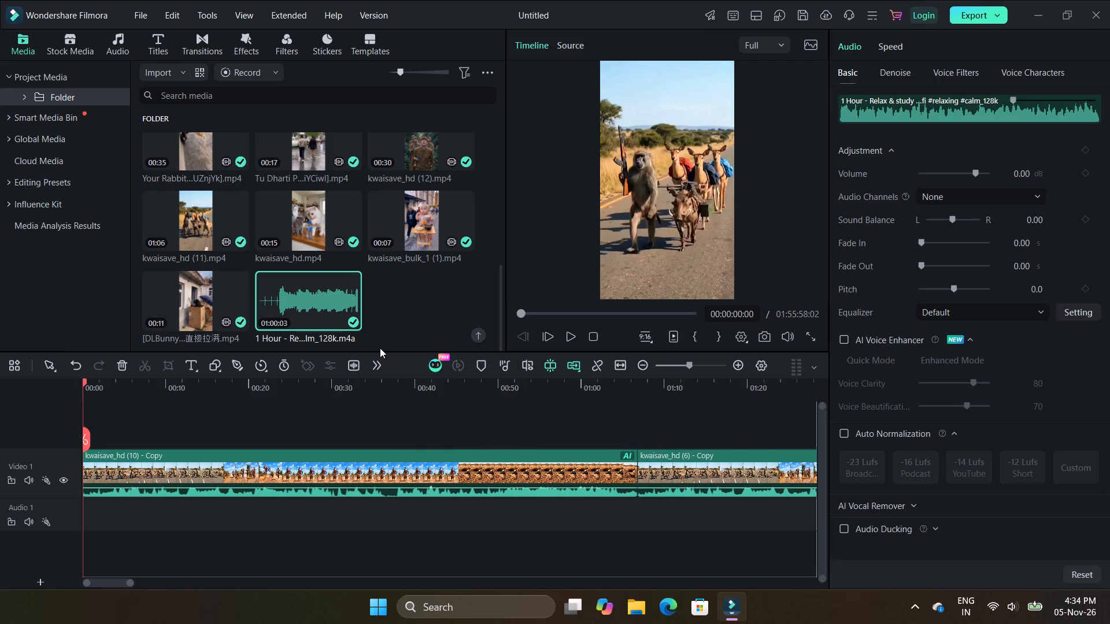
left_click_drag(314, 301, 95, 518)
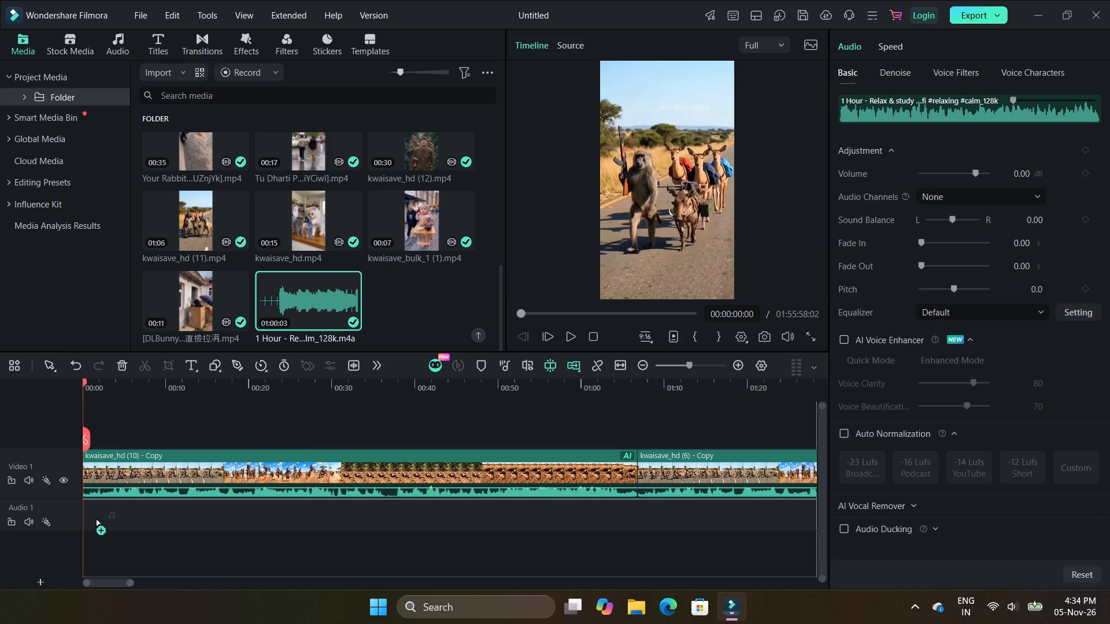
left_click_drag(95, 518, 95, 545)
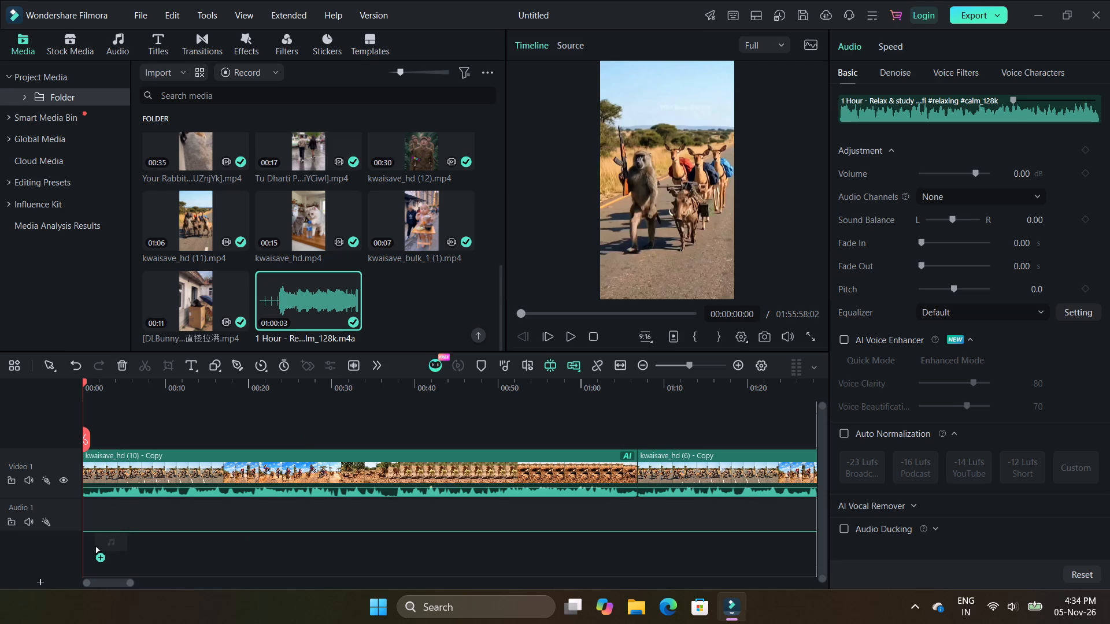
left_click_drag(95, 545, 87, 513)
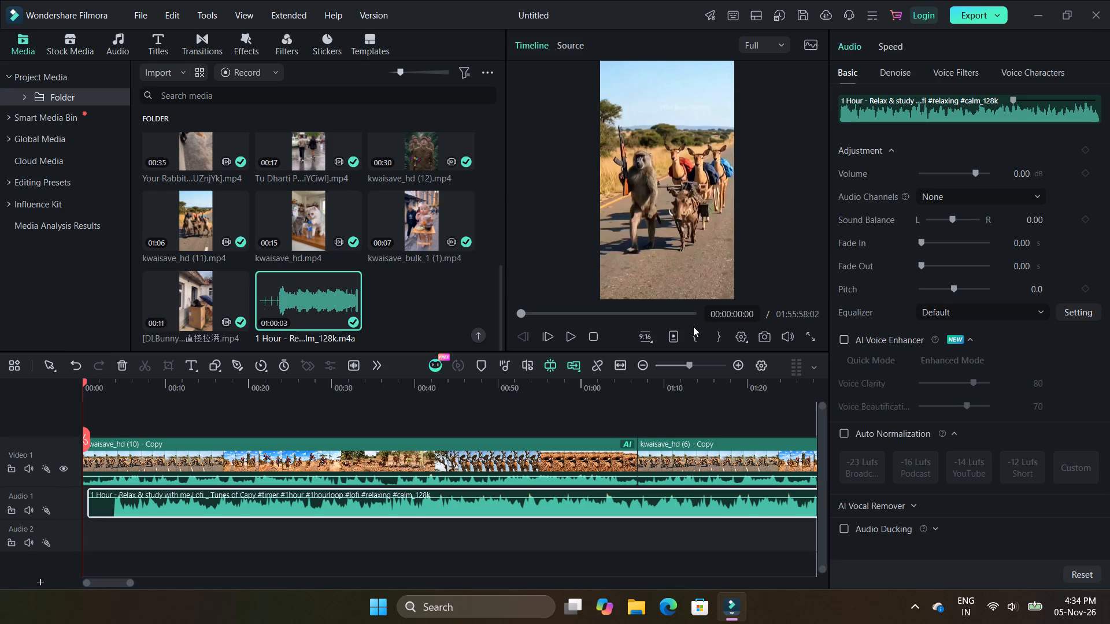
Play the timeline from the start to check the clips together with the lofi audio.
left_click(568, 337)
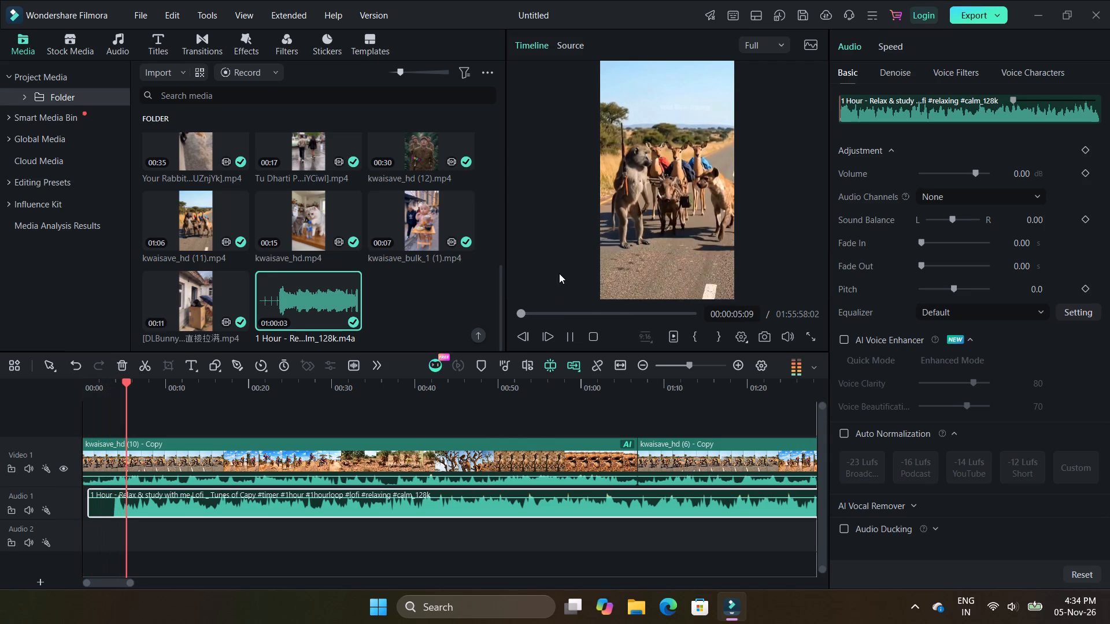
Show the hidden icons of the Windows system tray.
left_click(913, 606)
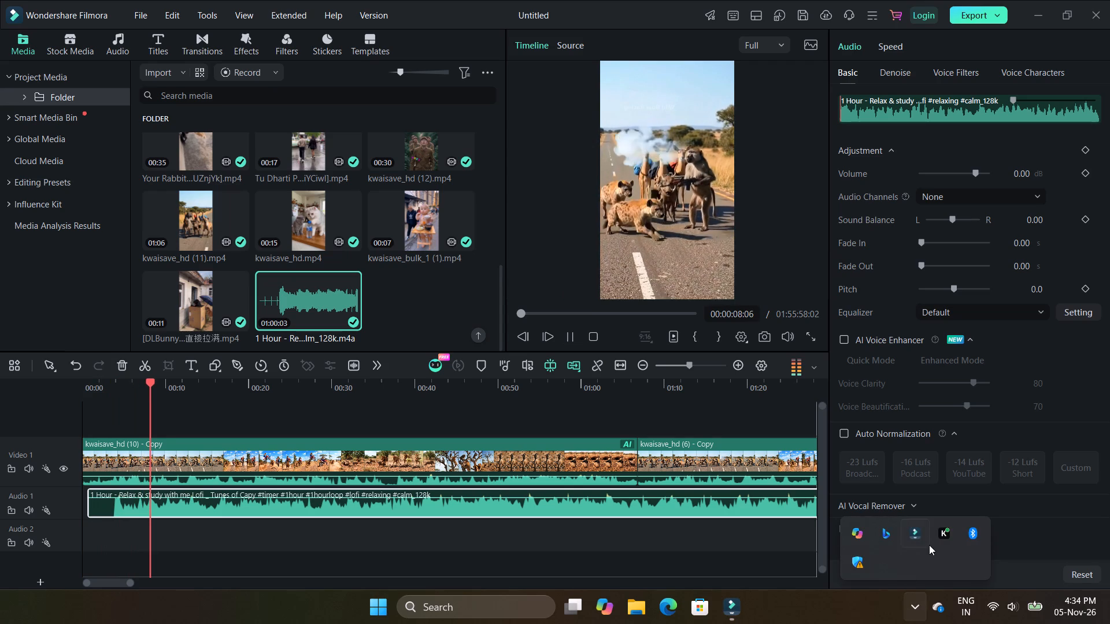
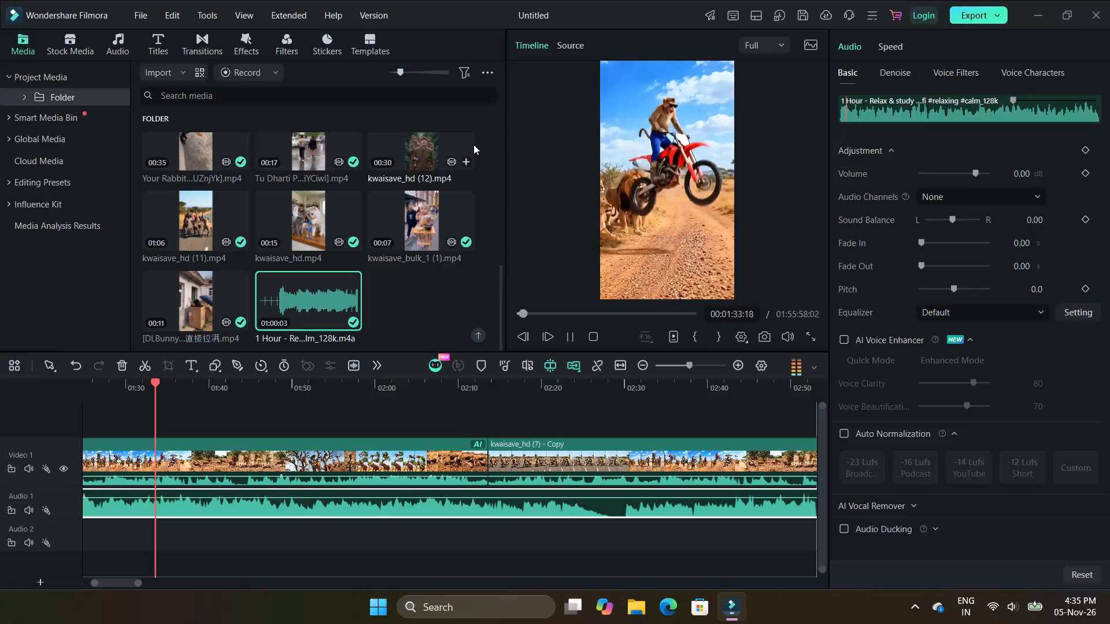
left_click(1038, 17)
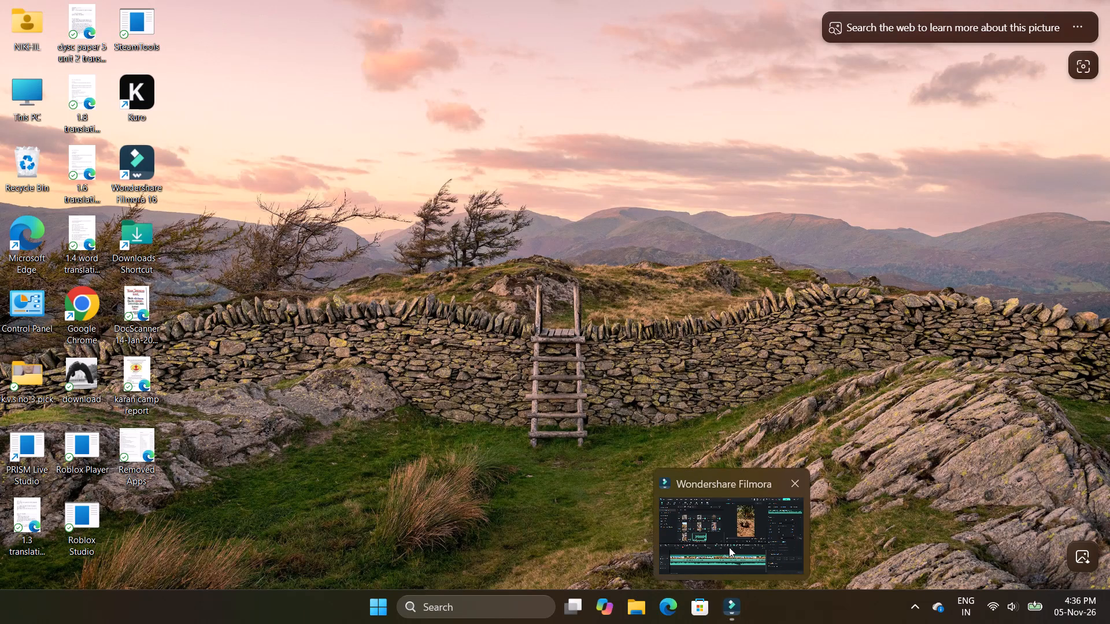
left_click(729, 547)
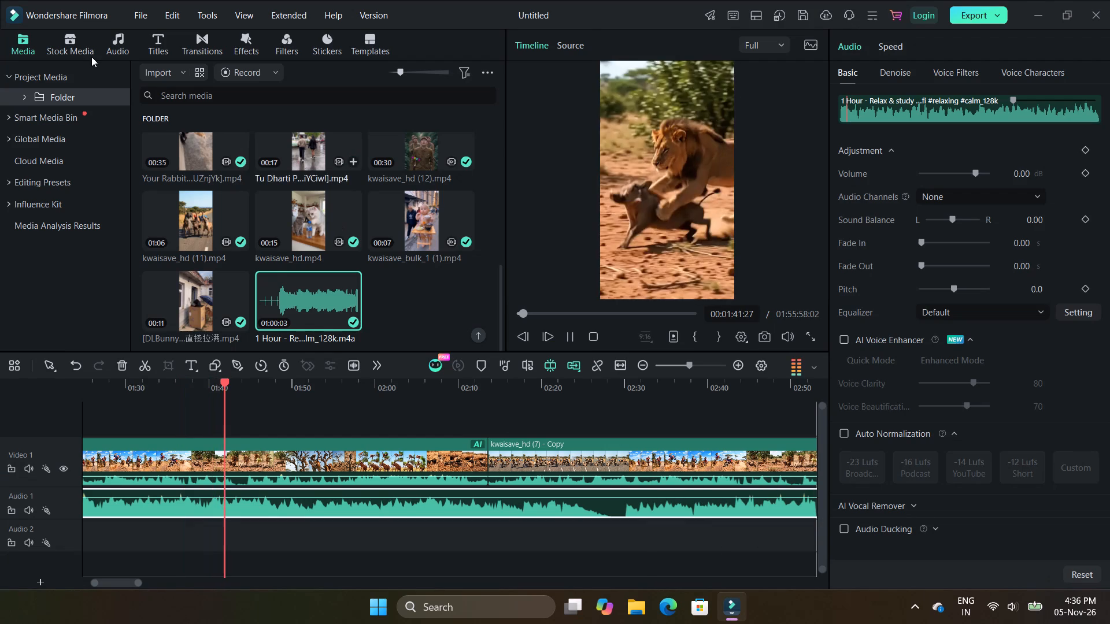
Open the built-in audio library and go past the sound effect categories to the Music category.
left_click(113, 47)
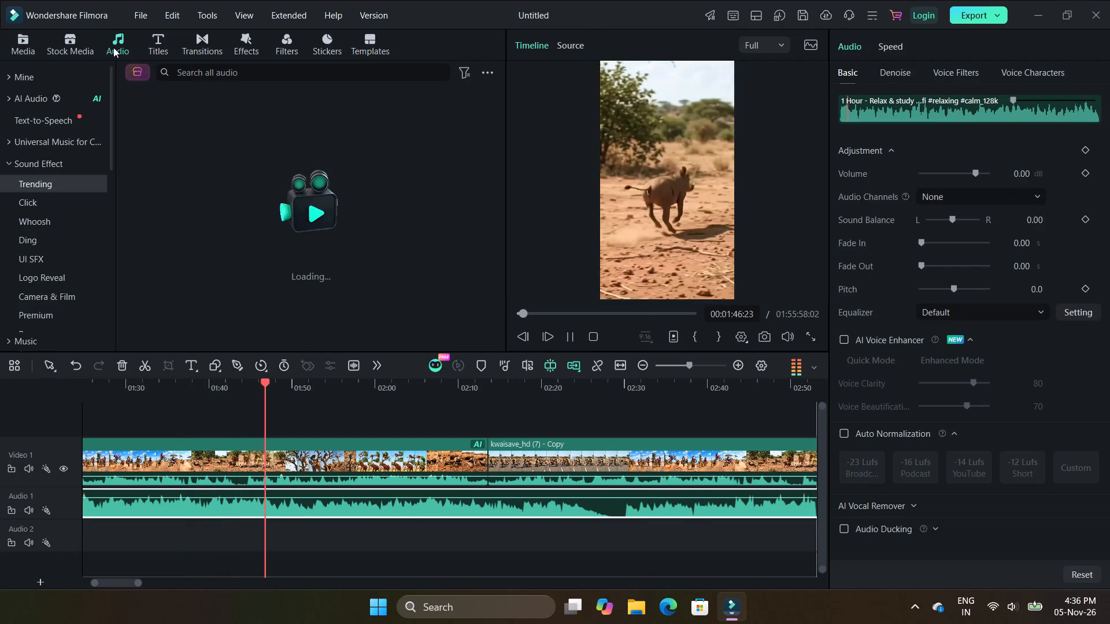
scroll(67, 265, "down", 1)
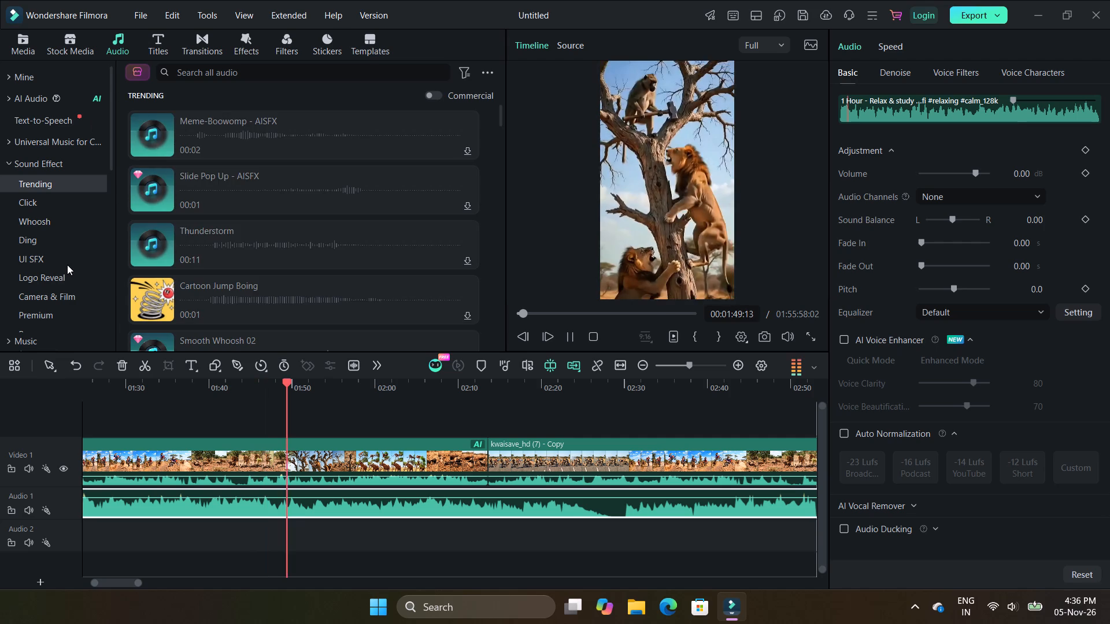
scroll(67, 265, "down", 1)
left_click(39, 340)
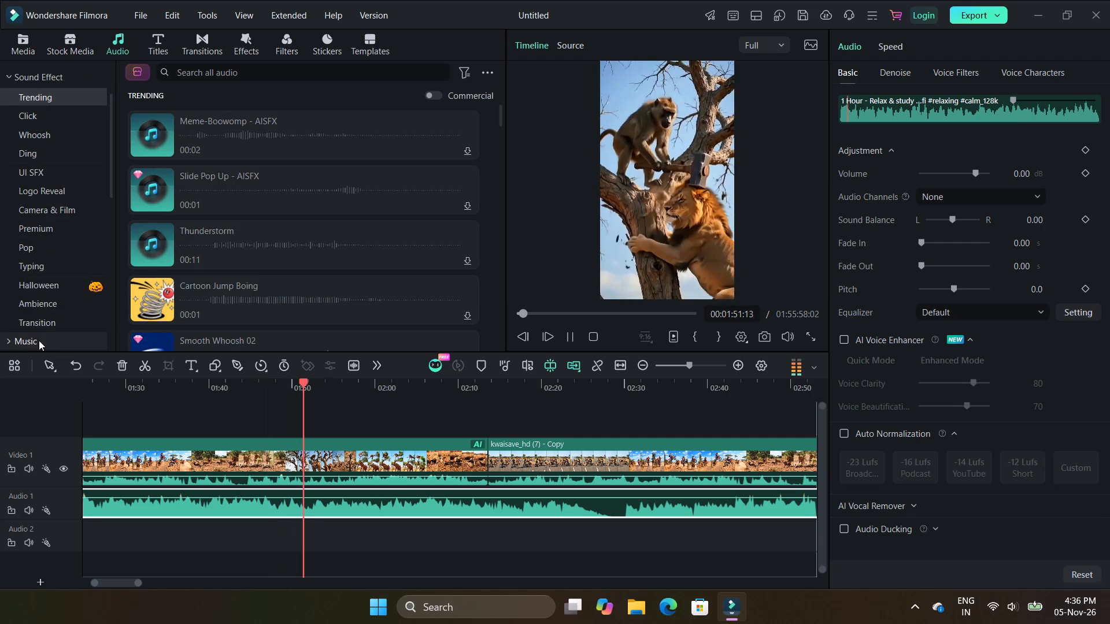
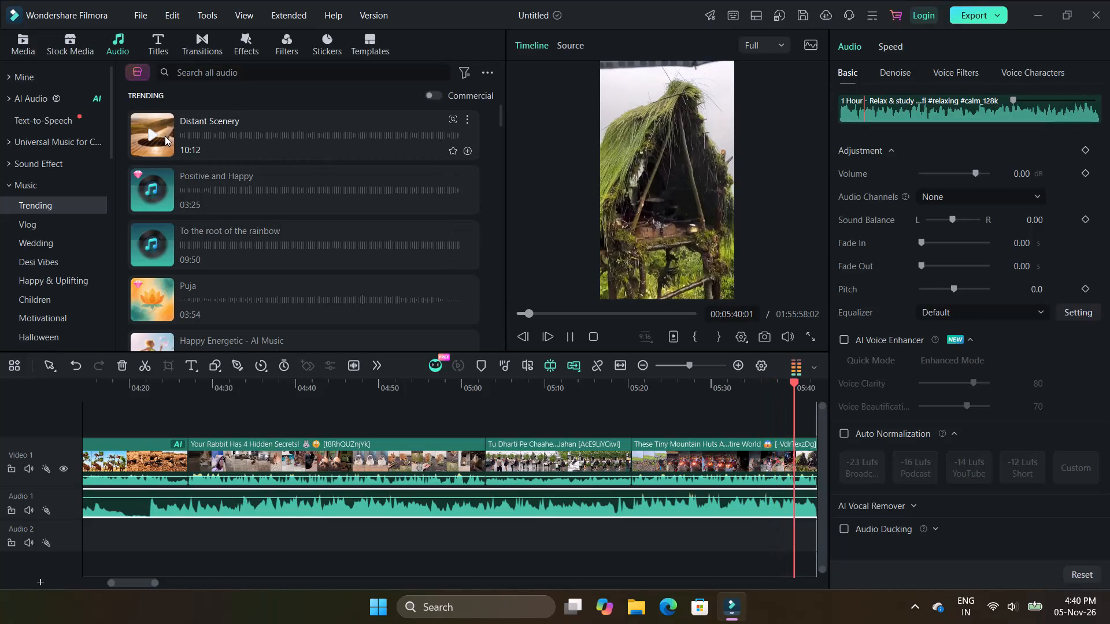
Place the trending music track "Distant Scenery" on Audio 2 at the start of the timeline.
left_click_drag(165, 136, 111, 538)
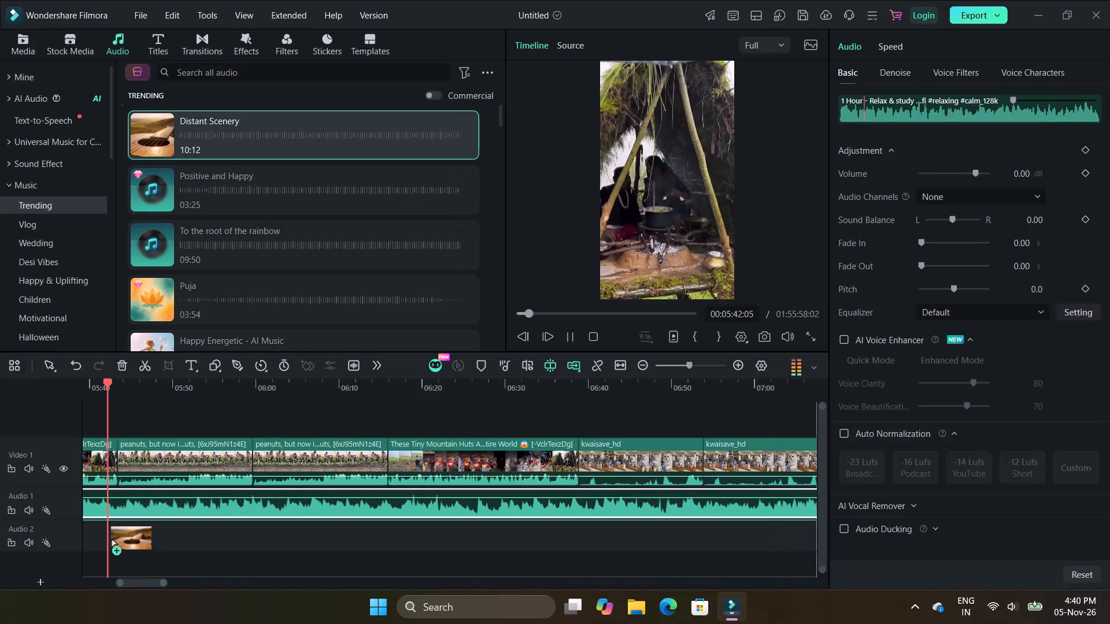
left_click_drag(111, 538, 82, 538)
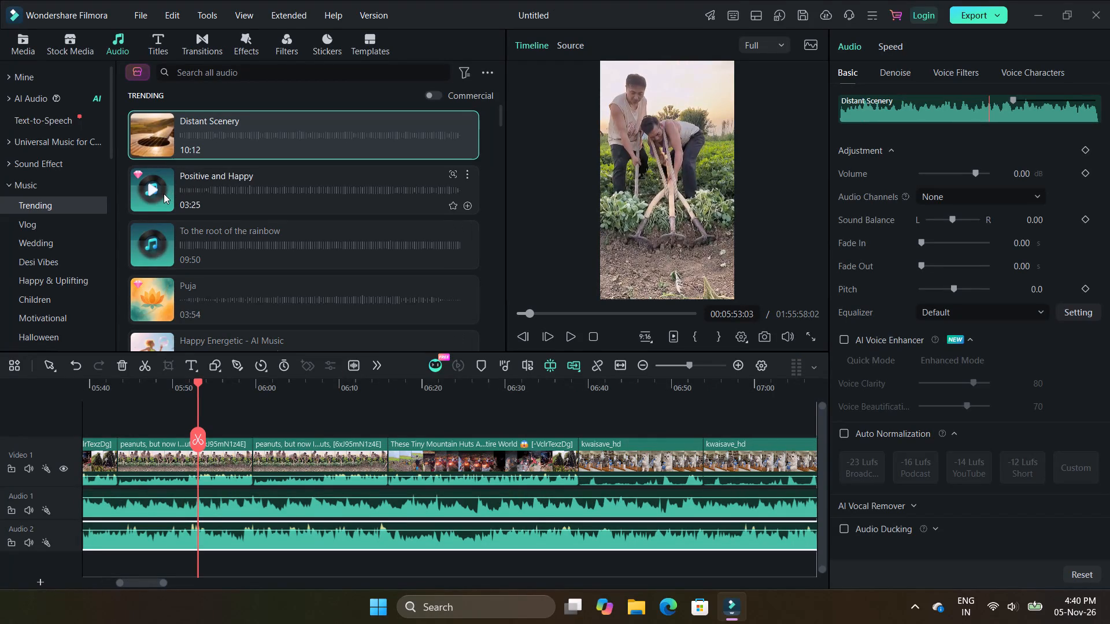
Place the track "Positive and Happy" on Audio 2 just after Distant Scenery ends, starting at about 10:14.
left_click_drag(164, 194, 583, 556)
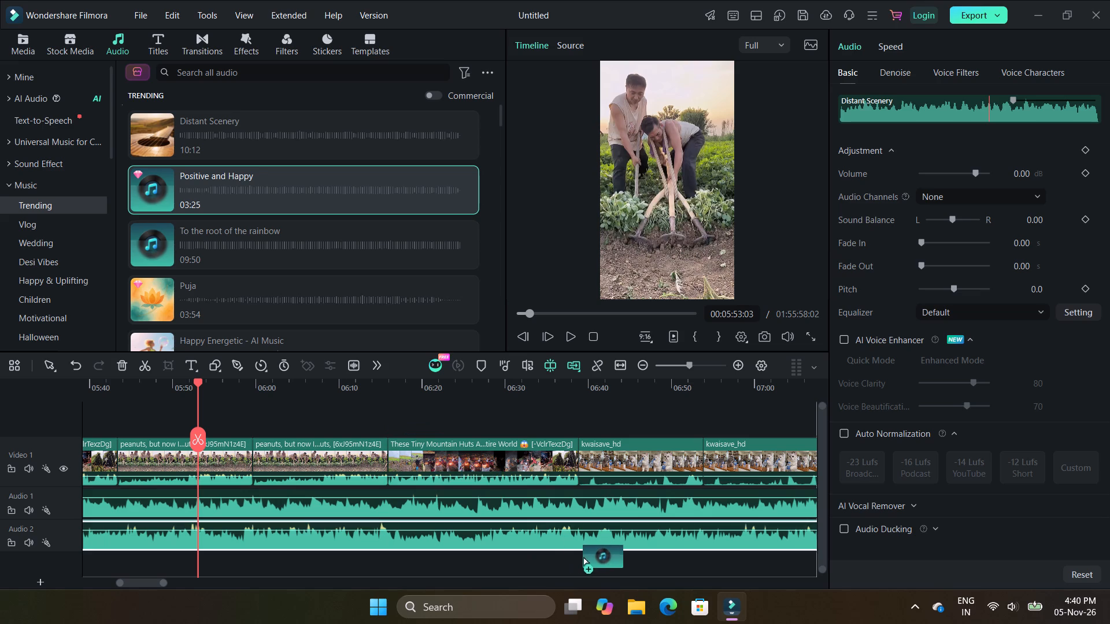
left_click_drag(583, 556, 802, 537)
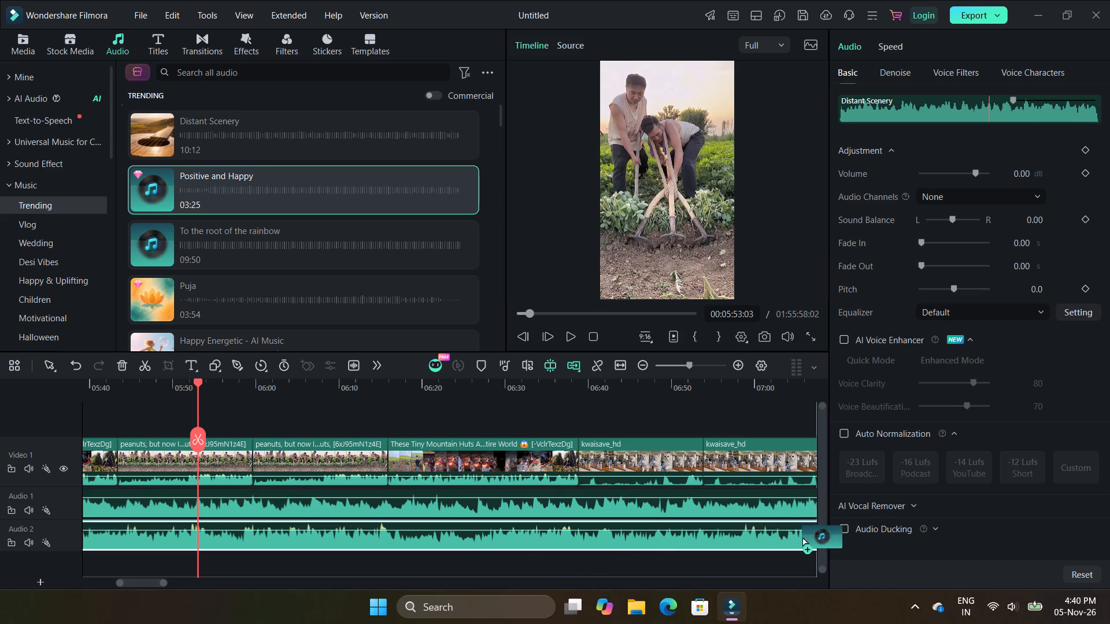
left_click_drag(802, 537, 820, 537)
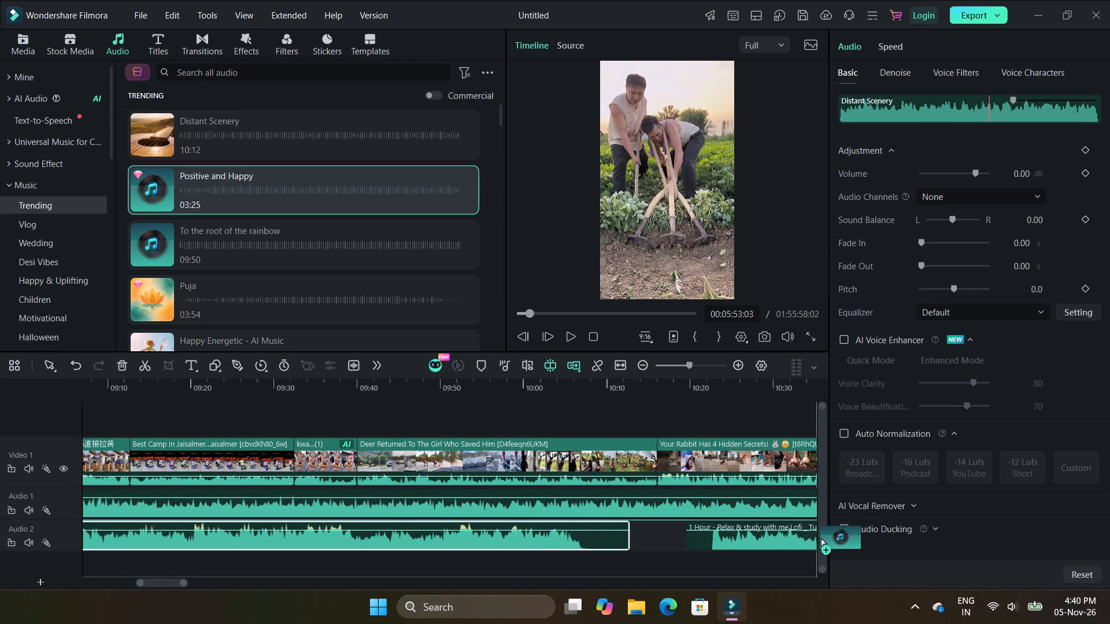
left_click_drag(820, 537, 538, 534)
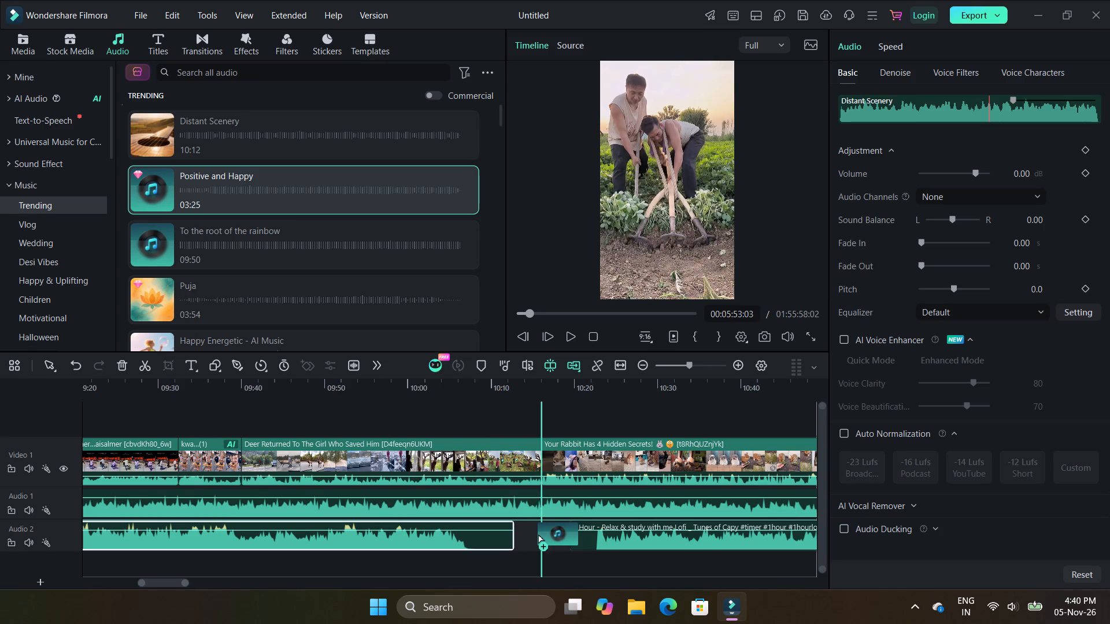
left_click_drag(538, 534, 525, 534)
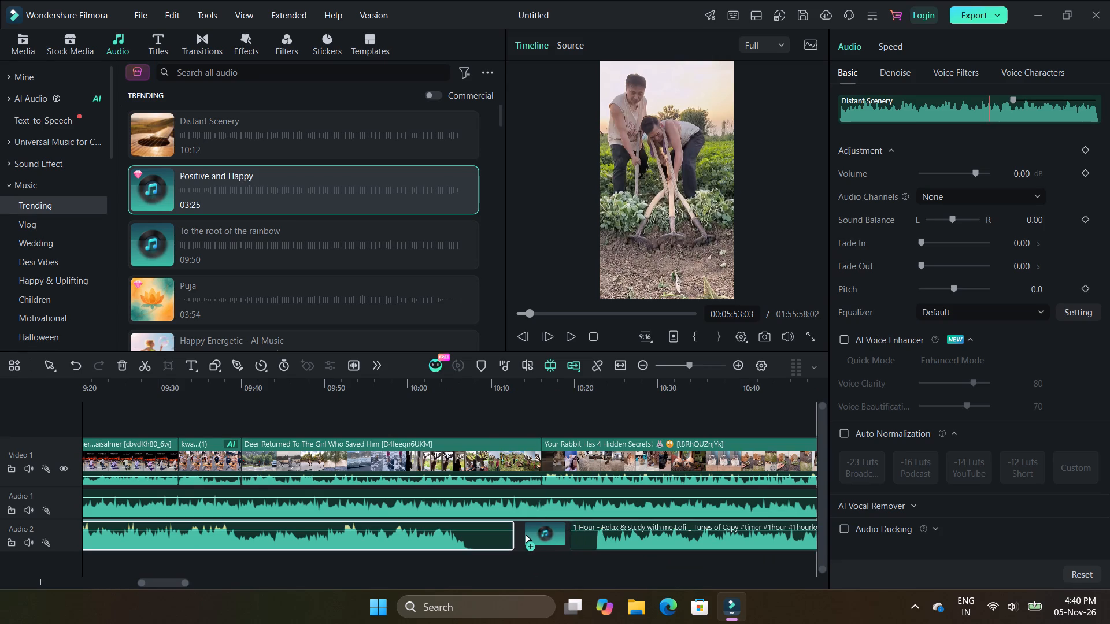
left_click_drag(525, 534, 526, 535)
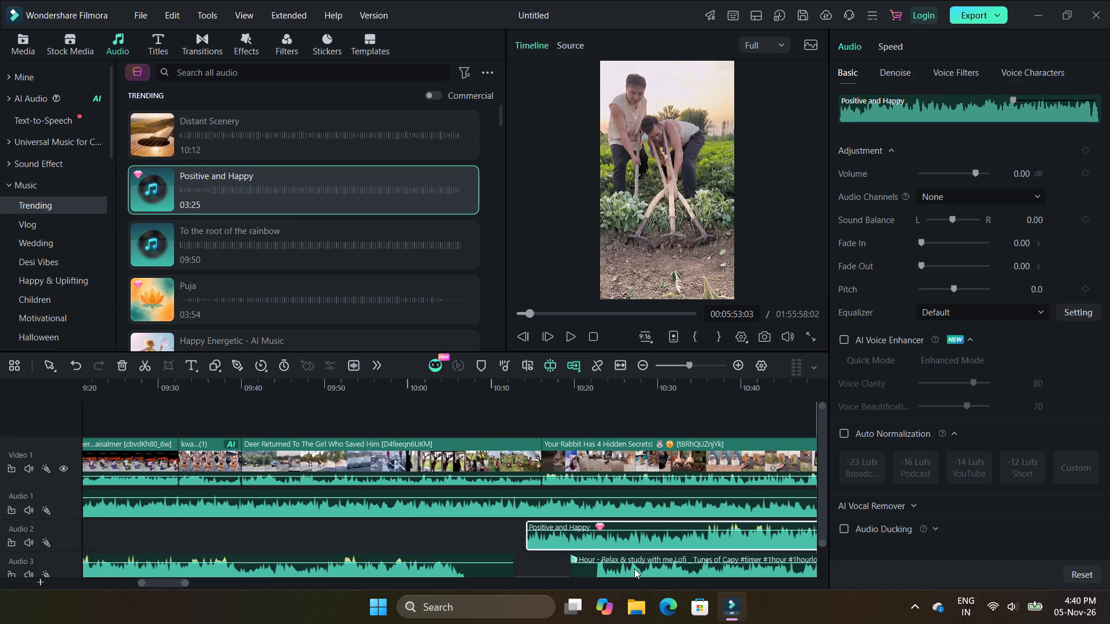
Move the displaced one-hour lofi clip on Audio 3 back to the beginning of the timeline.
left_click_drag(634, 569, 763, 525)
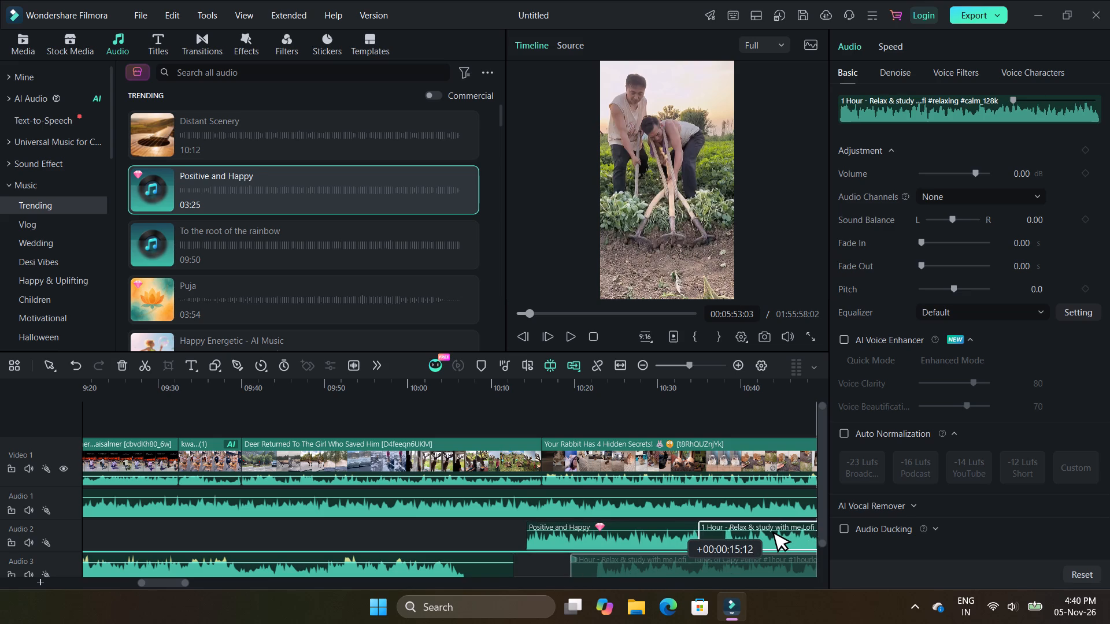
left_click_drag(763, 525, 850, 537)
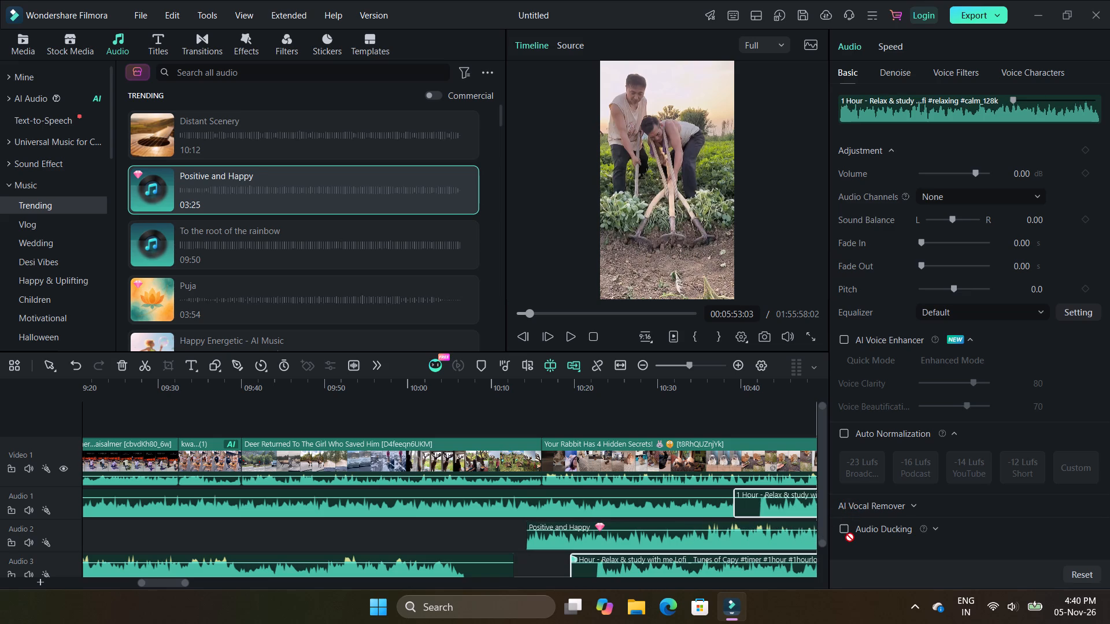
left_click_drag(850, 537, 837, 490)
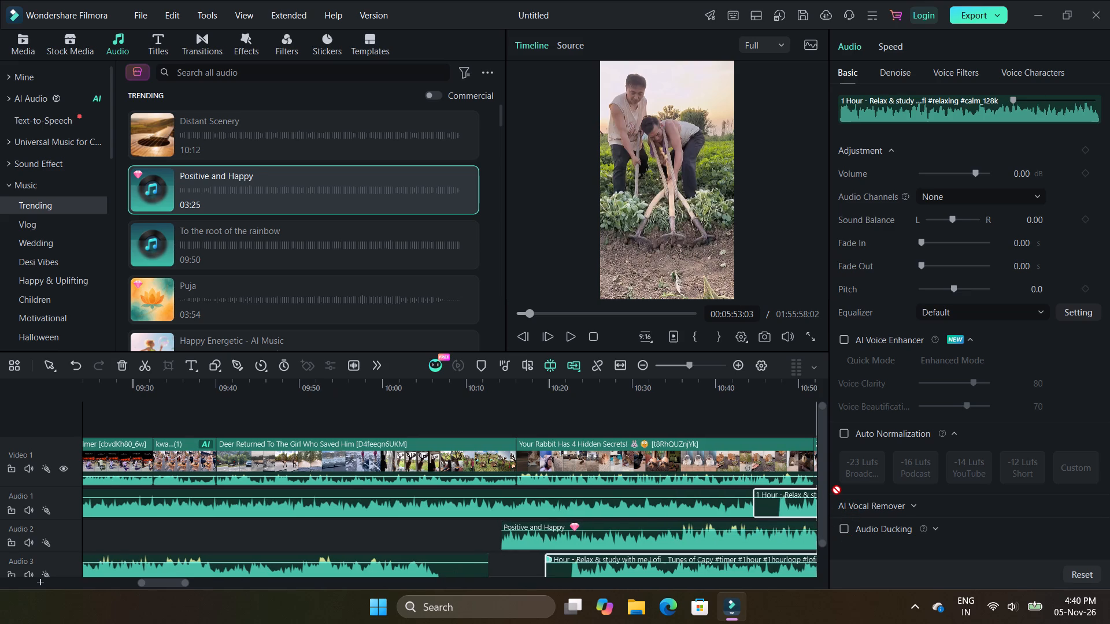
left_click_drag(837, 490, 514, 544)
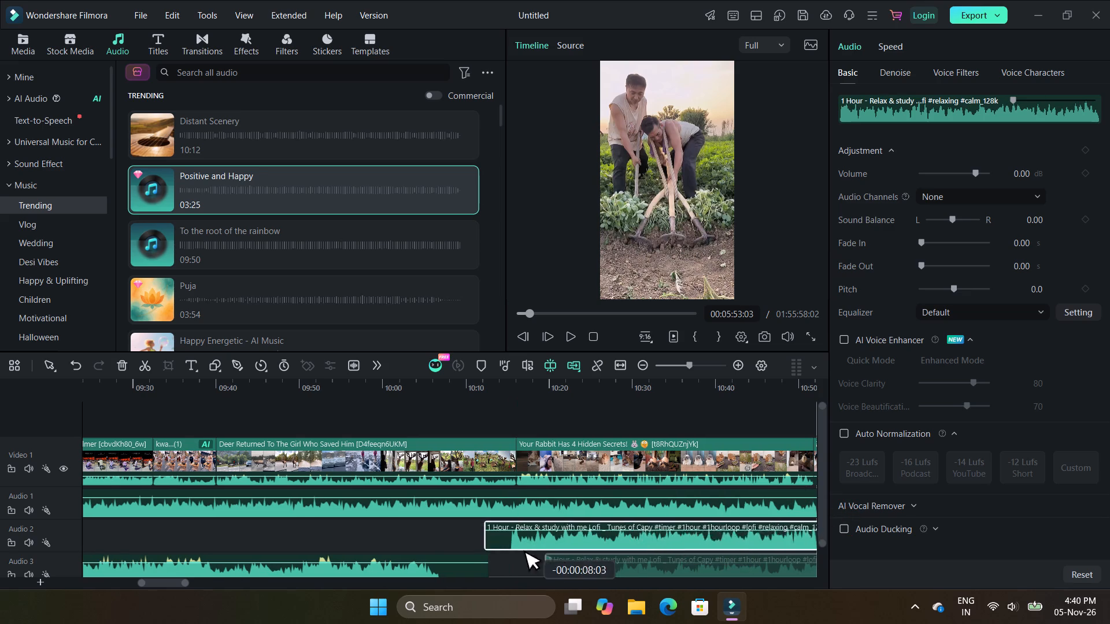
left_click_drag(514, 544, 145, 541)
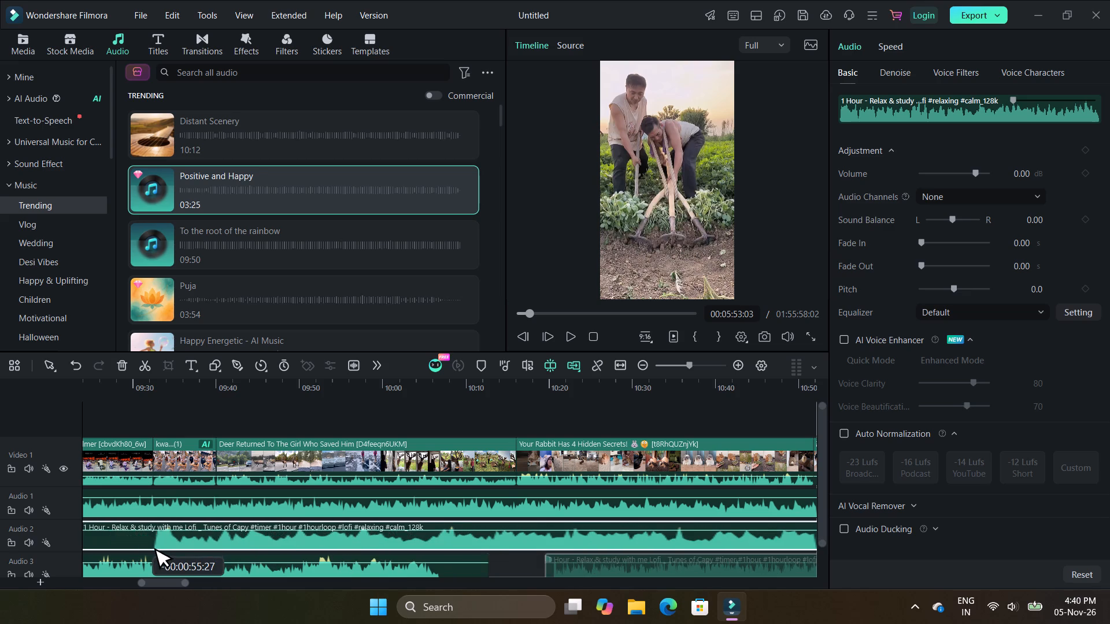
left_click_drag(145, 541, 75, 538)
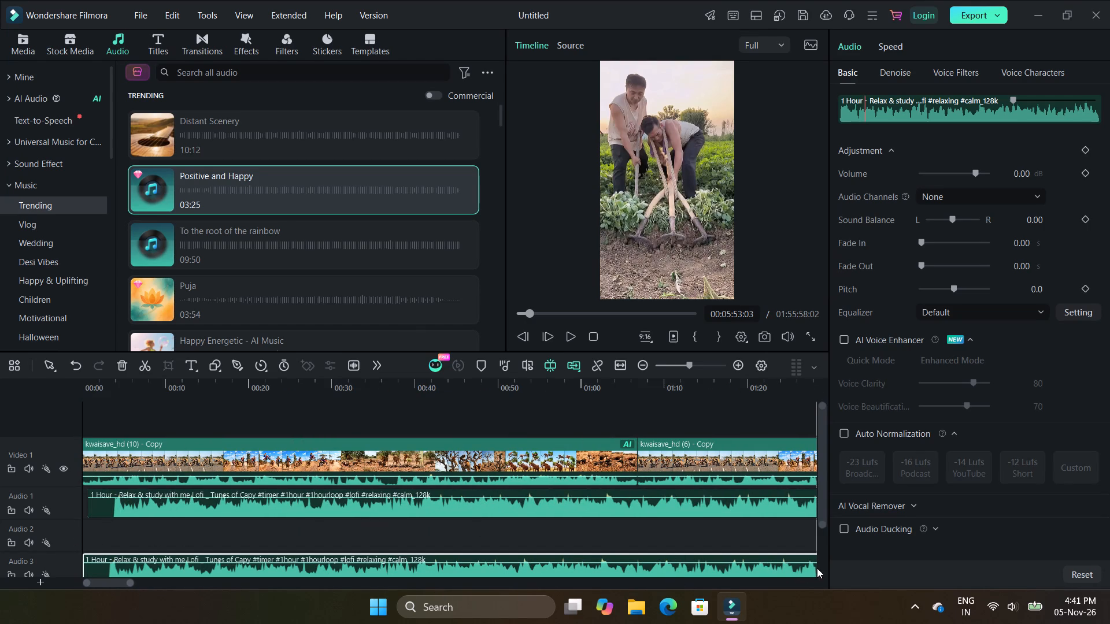
Move the lofi clip on Audio 3 along the timeline so it starts at about 38:38.
left_click_drag(798, 568, 819, 567)
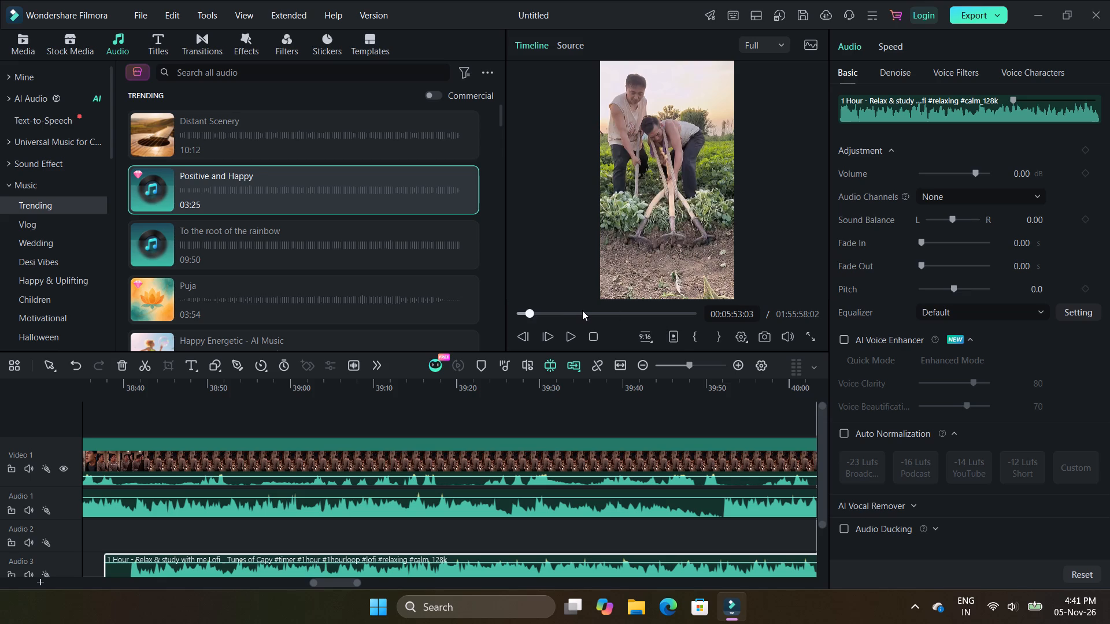
Move the Distant Scenery clip from Audio 4 up to Audio 2, starting at the beginning of the timeline.
left_click(677, 364)
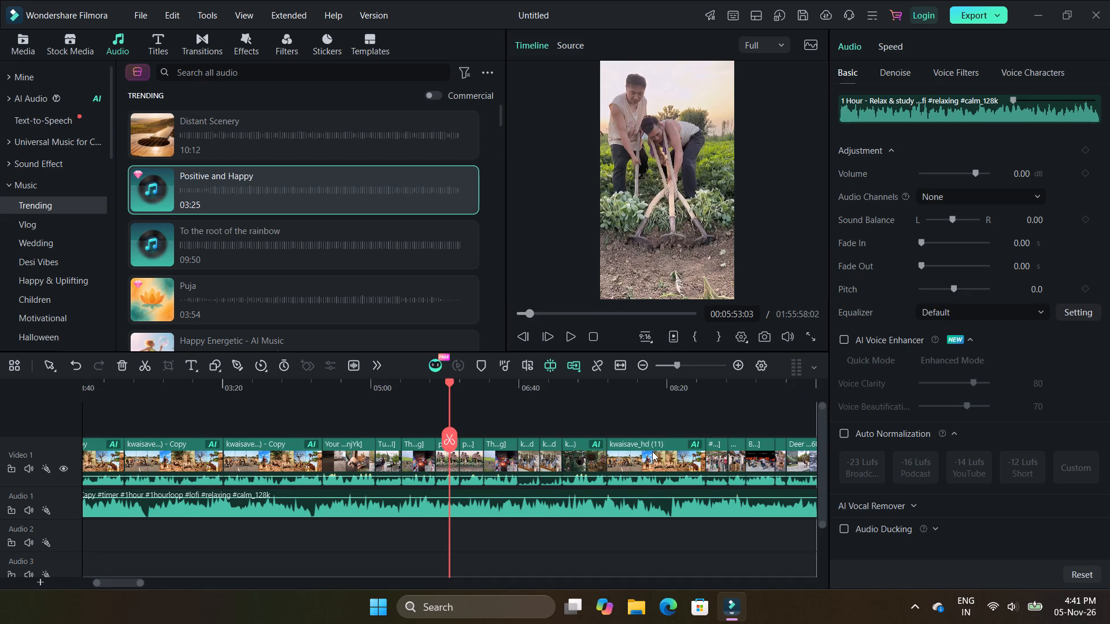
scroll(638, 531, "down", 1)
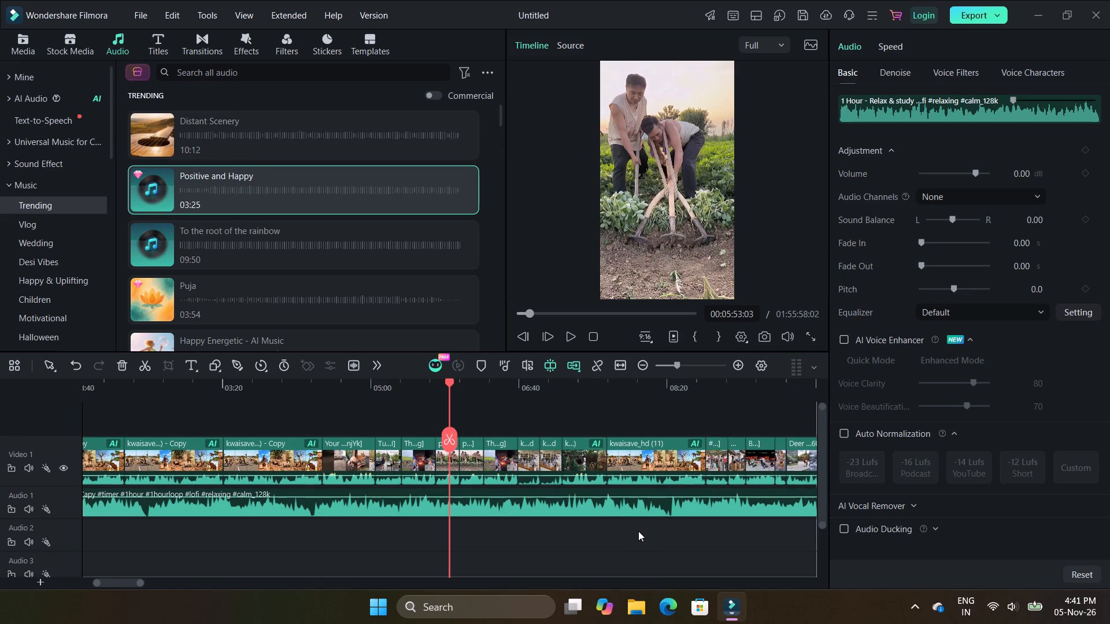
scroll(638, 531, "down", 2)
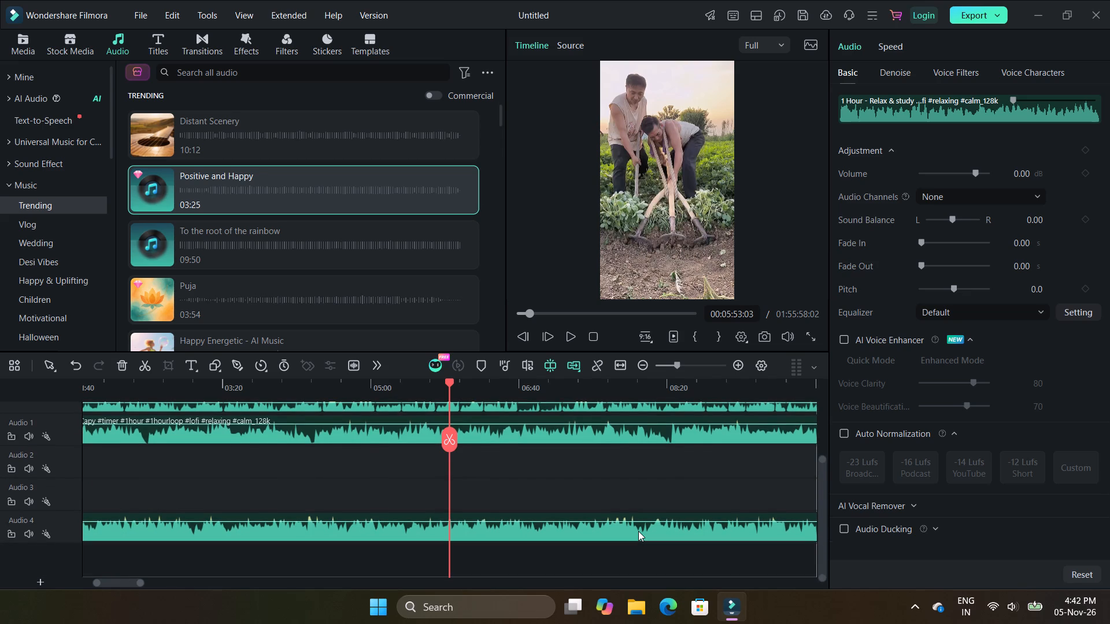
scroll(638, 531, "up", 1)
scroll(638, 531, "down", 2)
left_click_drag(327, 529, 320, 458)
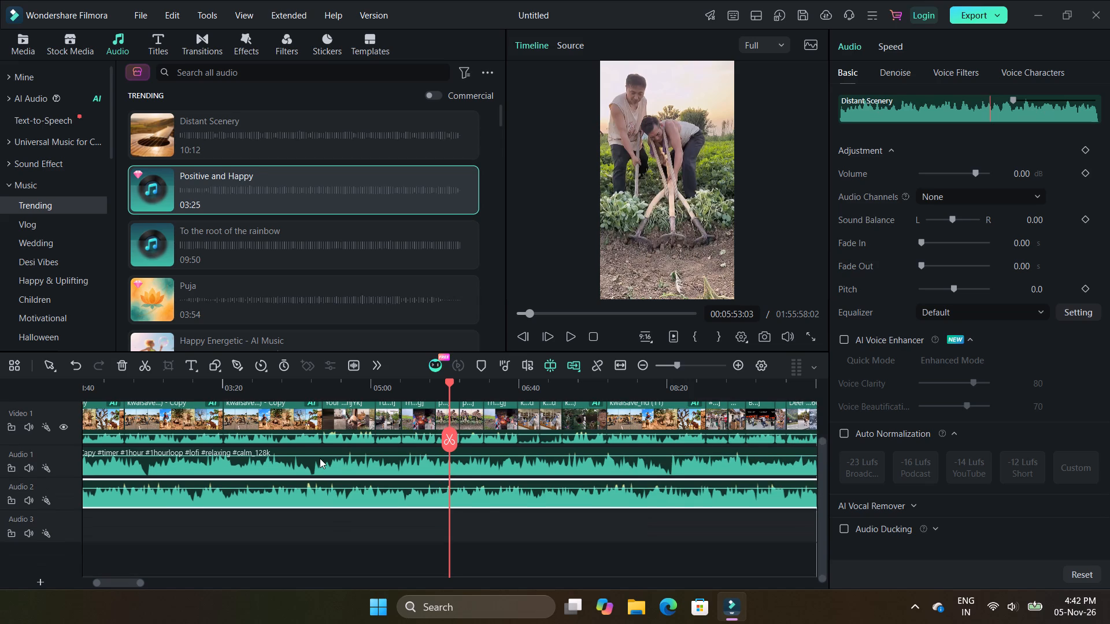
Play the compilation from 00:00 to check how the lofi clip and Distant Scenery sound together.
left_click(534, 459)
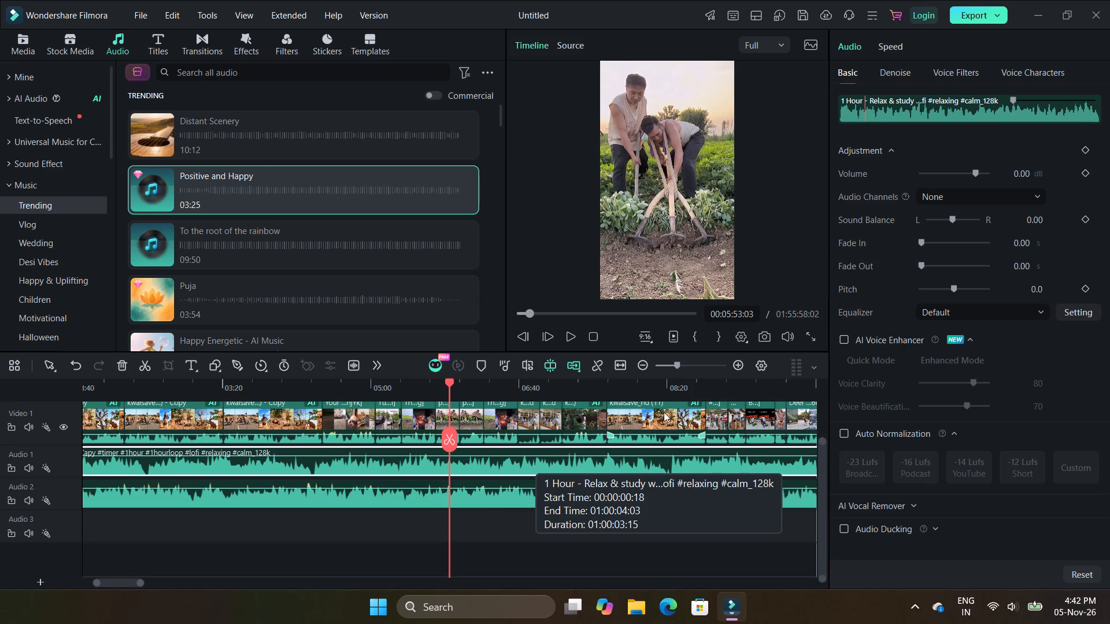
left_click(519, 315)
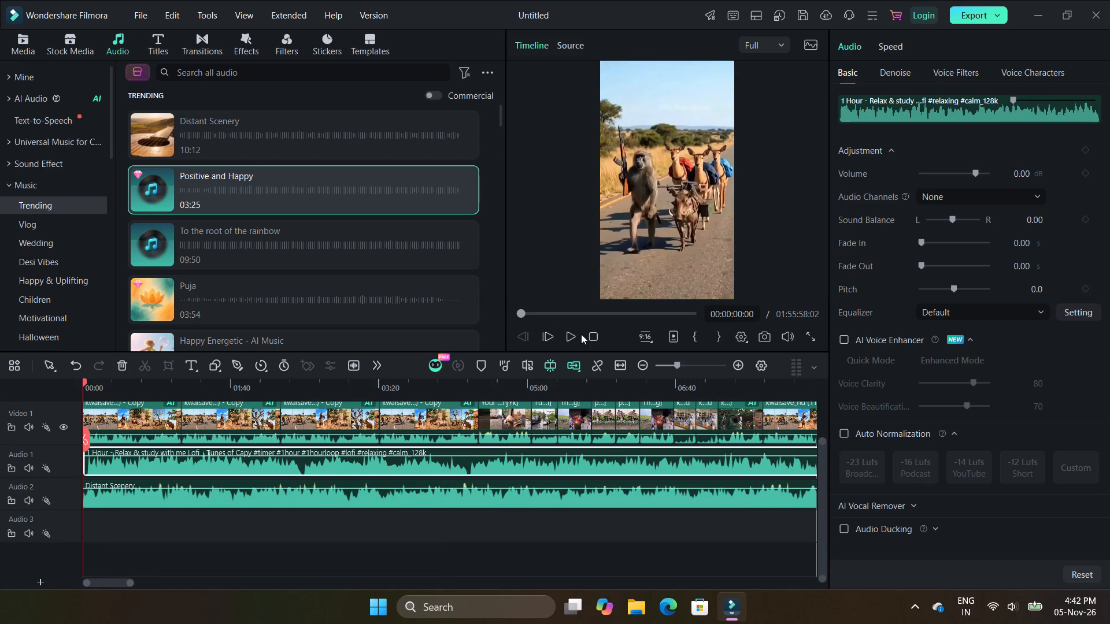
left_click(569, 340)
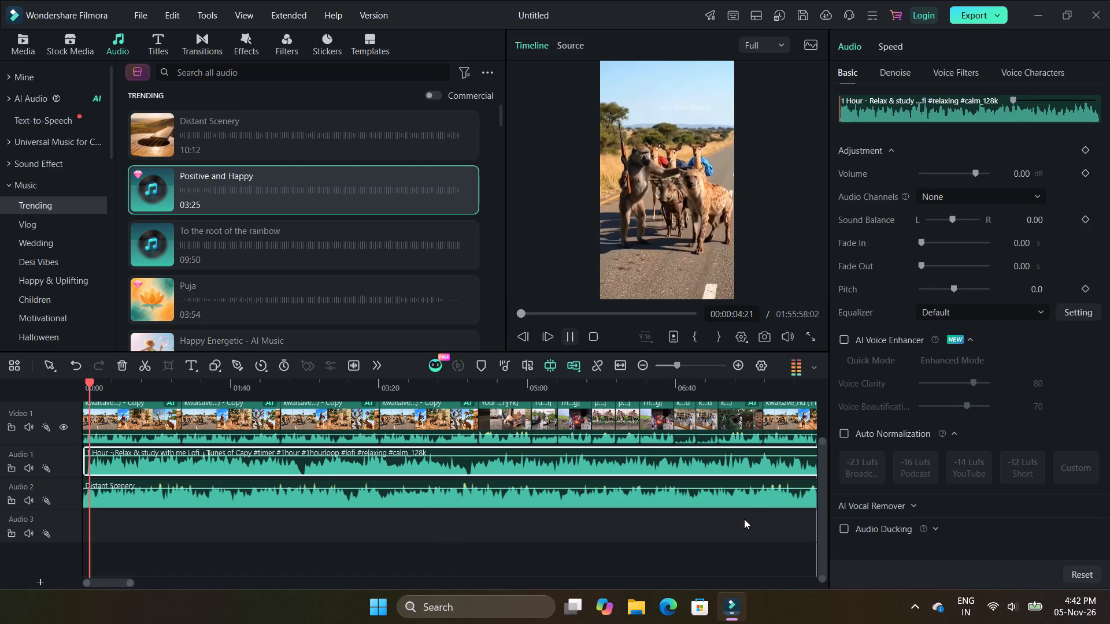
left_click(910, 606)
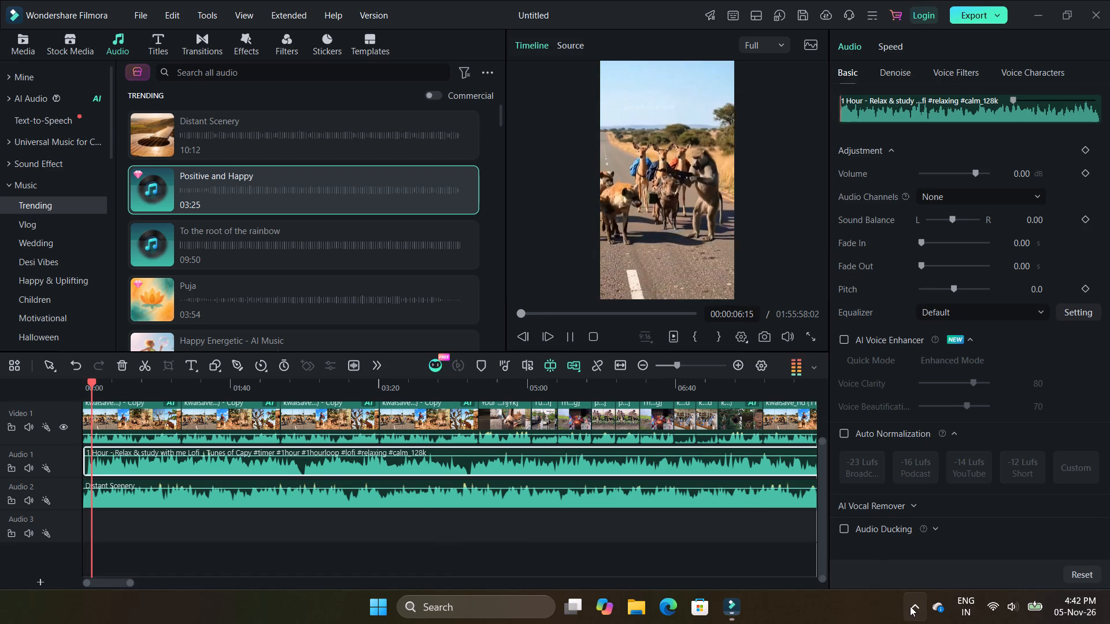